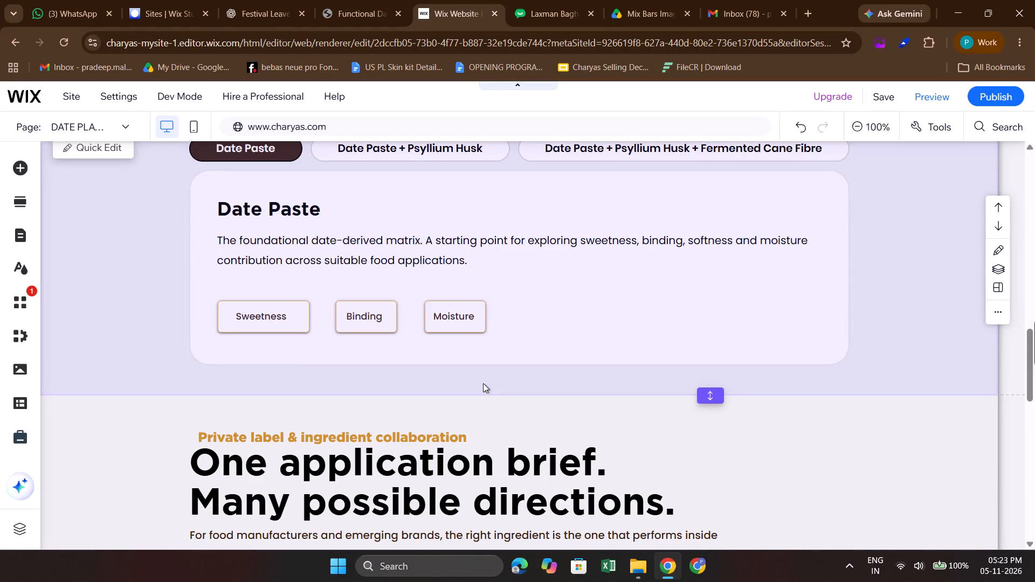
# Reorder the site menu so the DATE PLATFORM page sits between INSIGHTS and CONTACT US.
pyautogui.scroll(-2, 483, 383)
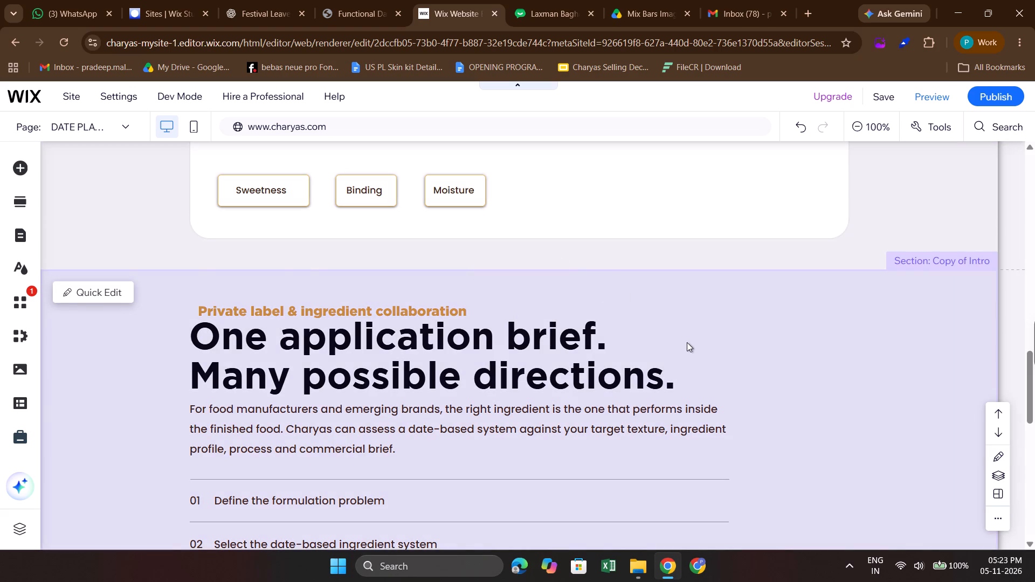
pyautogui.scroll(-6, 687, 342)
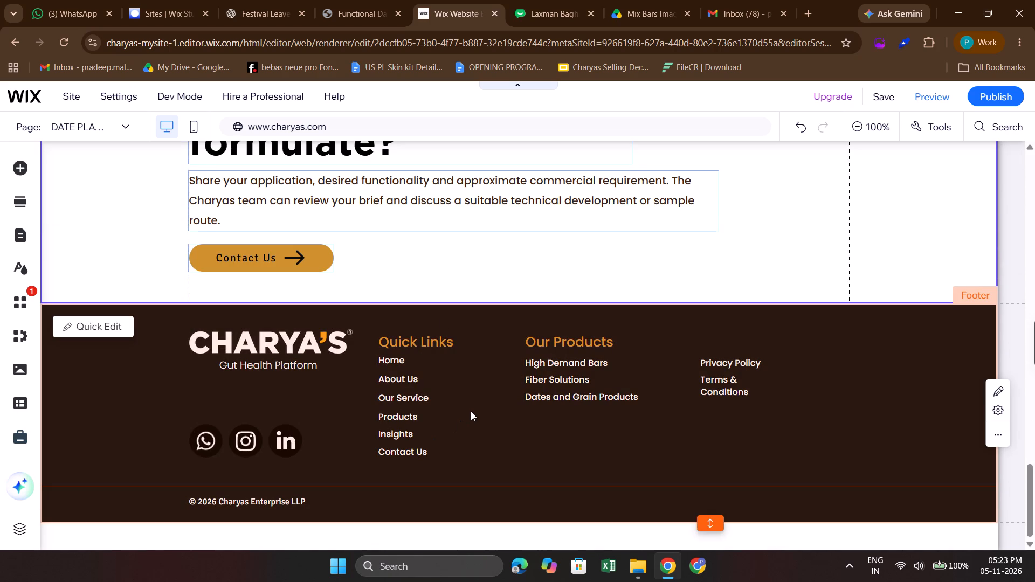
pyautogui.scroll(8, 401, 385)
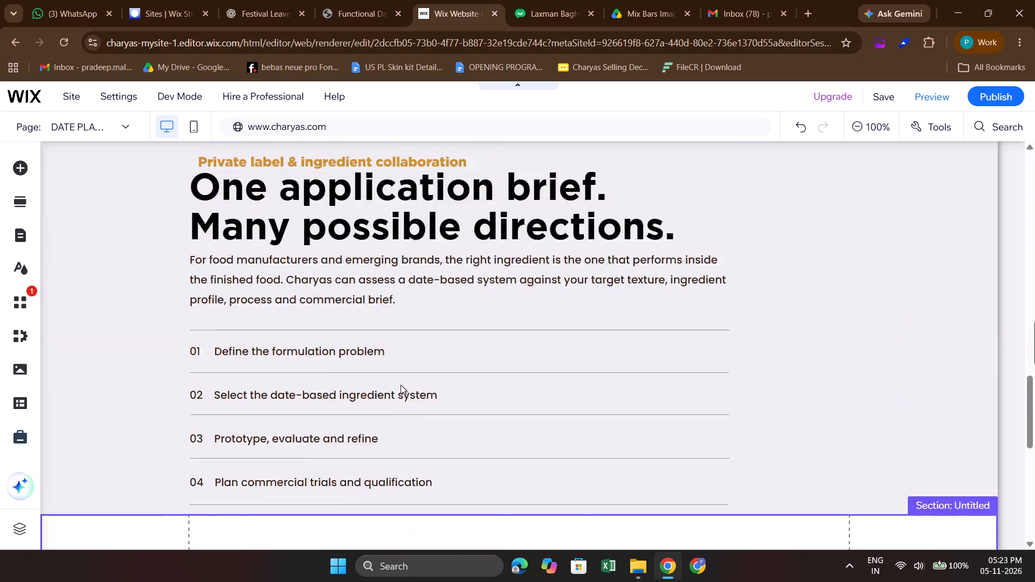
pyautogui.scroll(7, 401, 385)
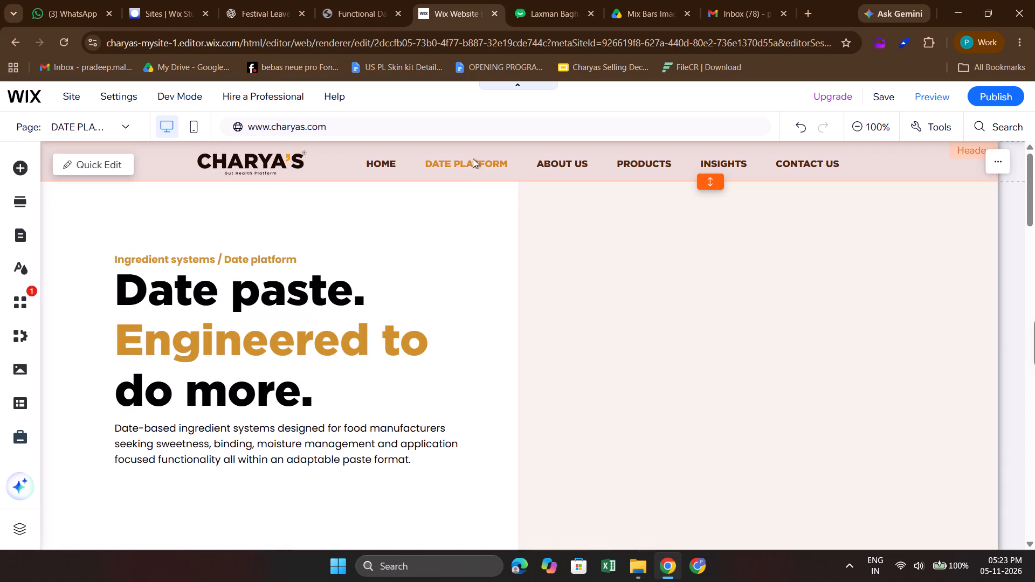
pyautogui.click(122, 127)
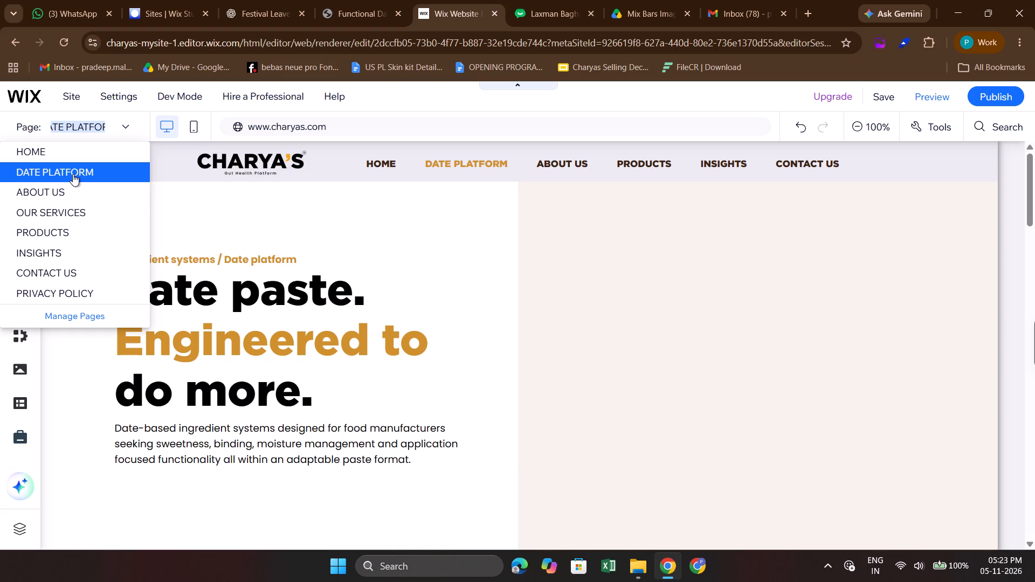
pyautogui.click(91, 315)
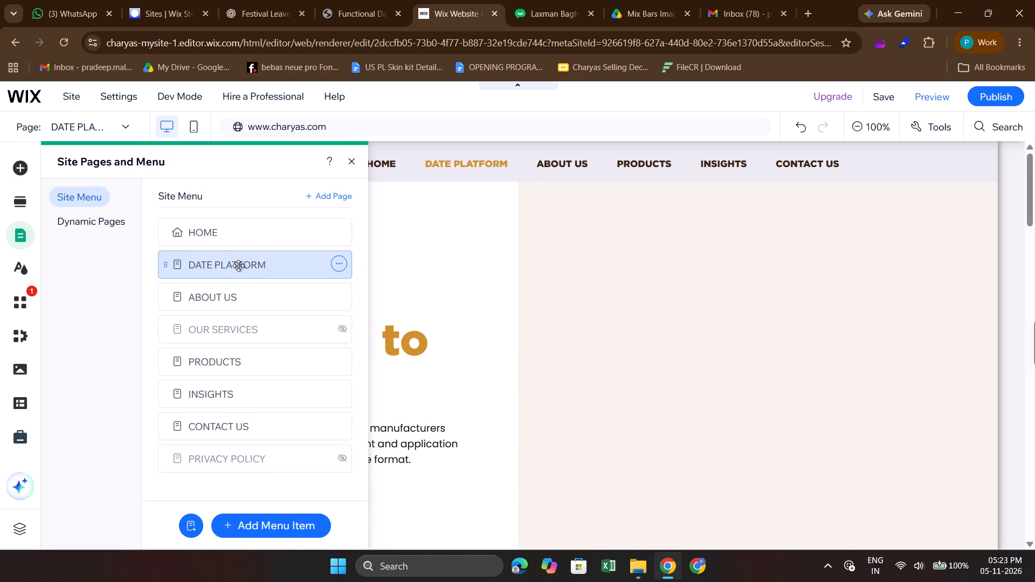
pyautogui.moveTo(238, 266); pyautogui.dragTo(189, 399)
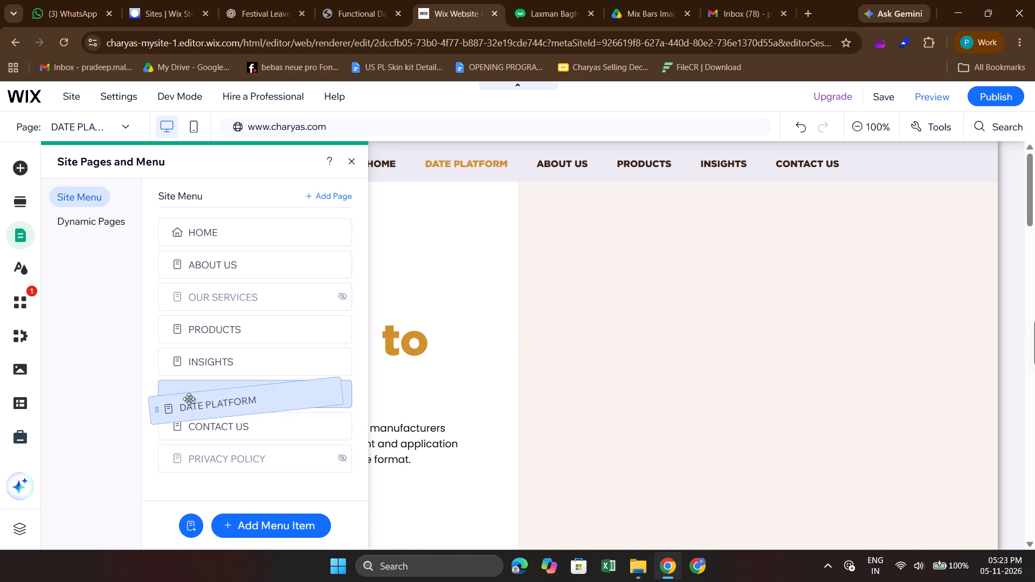
pyautogui.moveTo(189, 399); pyautogui.dragTo(181, 398)
pyautogui.scroll(-2, 258, 354)
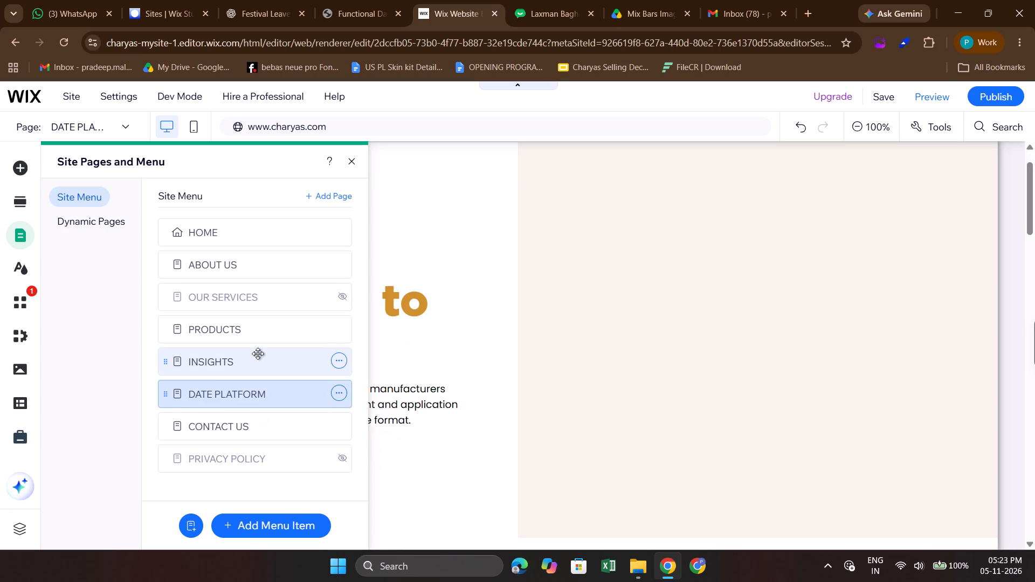
pyautogui.click(354, 157)
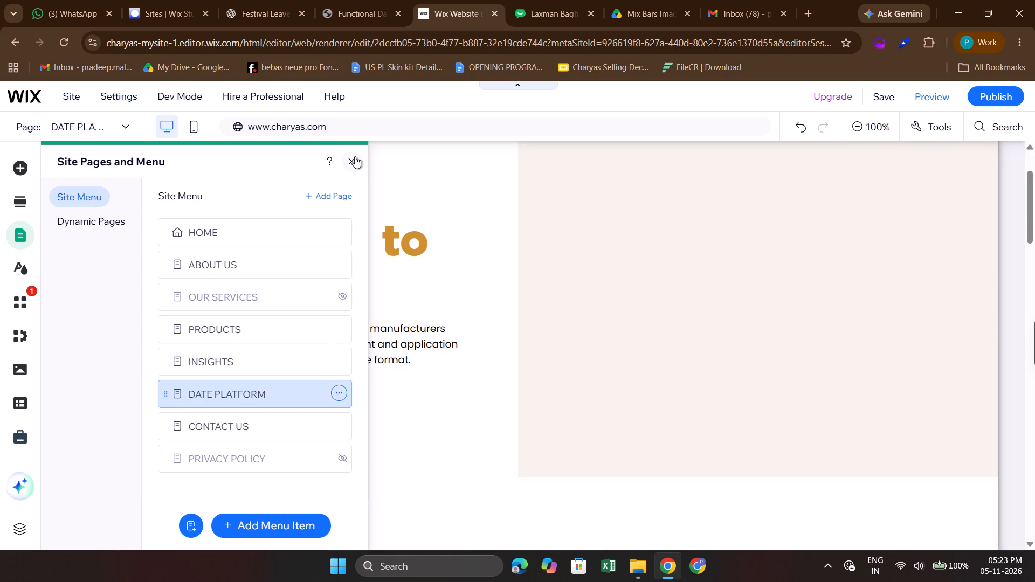
# Ungroup the footer's link text elements under Quick Links and Our Products.
pyautogui.scroll(4, 512, 310)
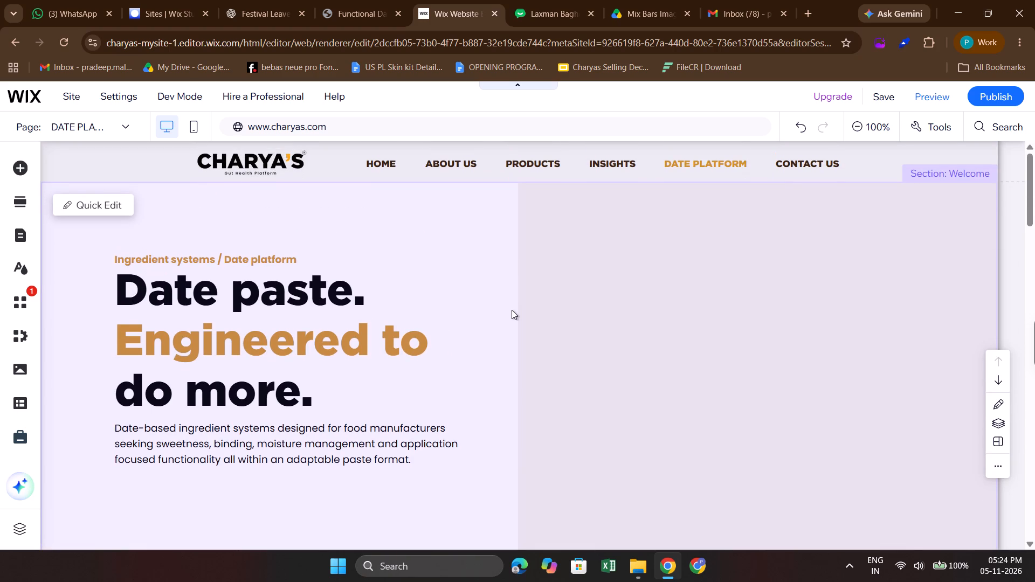
pyautogui.scroll(-13, 512, 310)
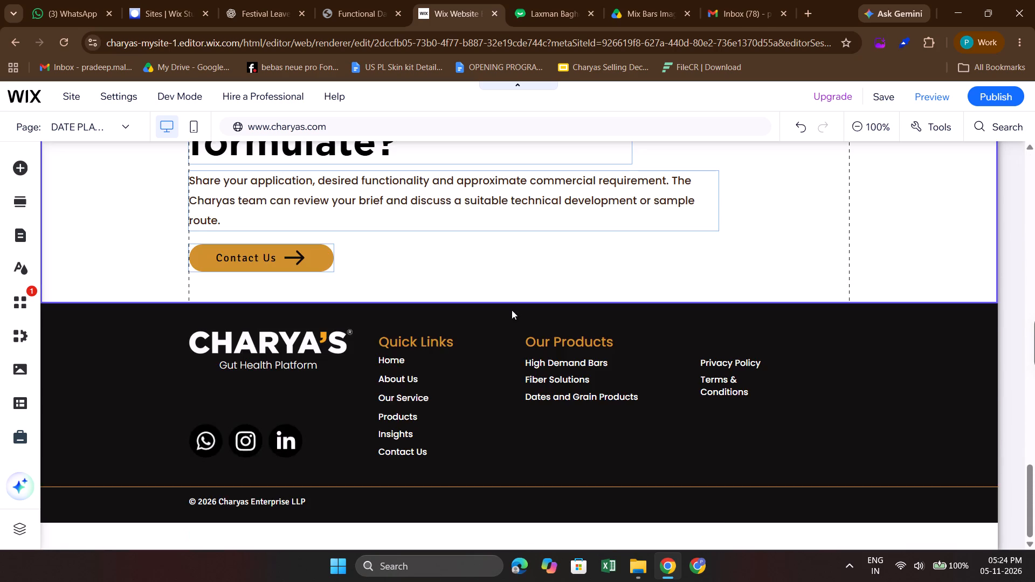
pyautogui.scroll(7, 492, 364)
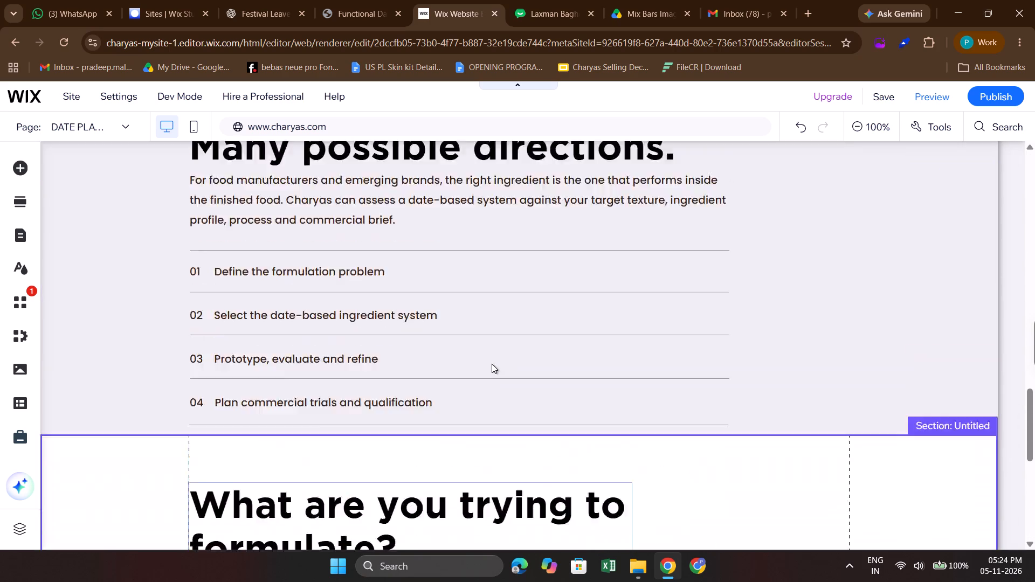
pyautogui.scroll(6, 492, 364)
pyautogui.scroll(-9, 492, 364)
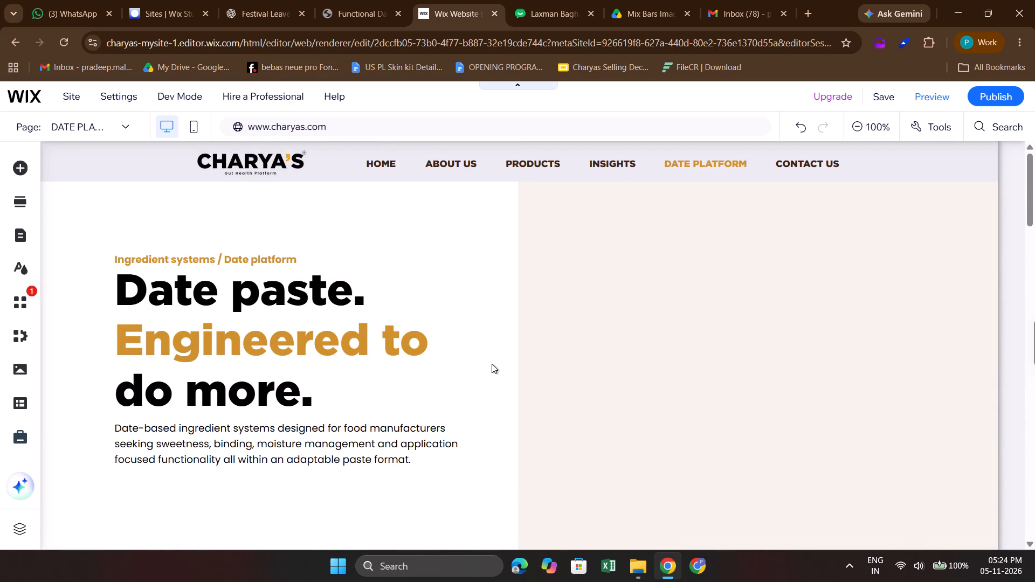
pyautogui.scroll(-5, 492, 364)
pyautogui.click(397, 453)
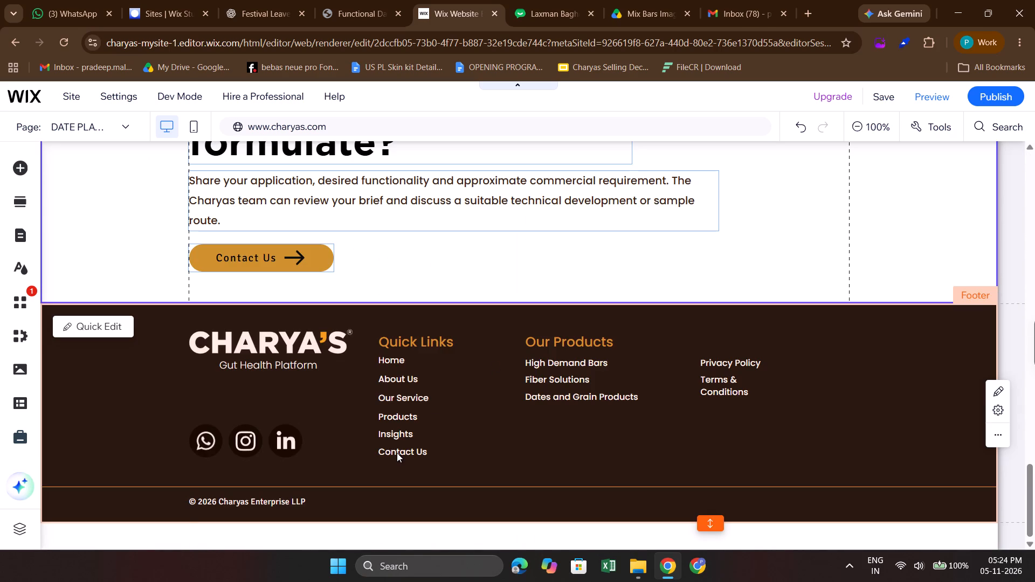
pyautogui.click(397, 453)
pyautogui.click(397, 453)
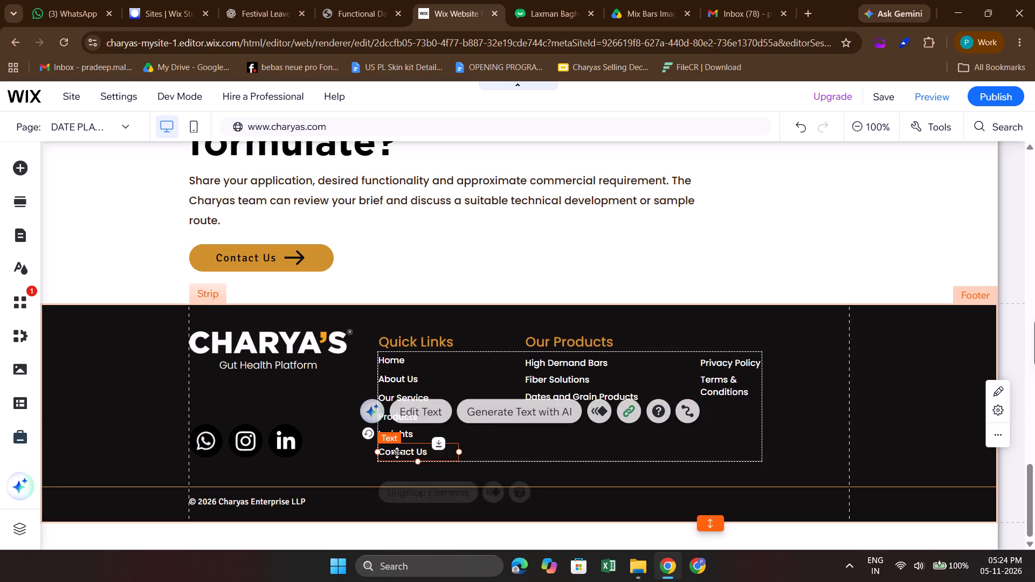
pyautogui.click(481, 429)
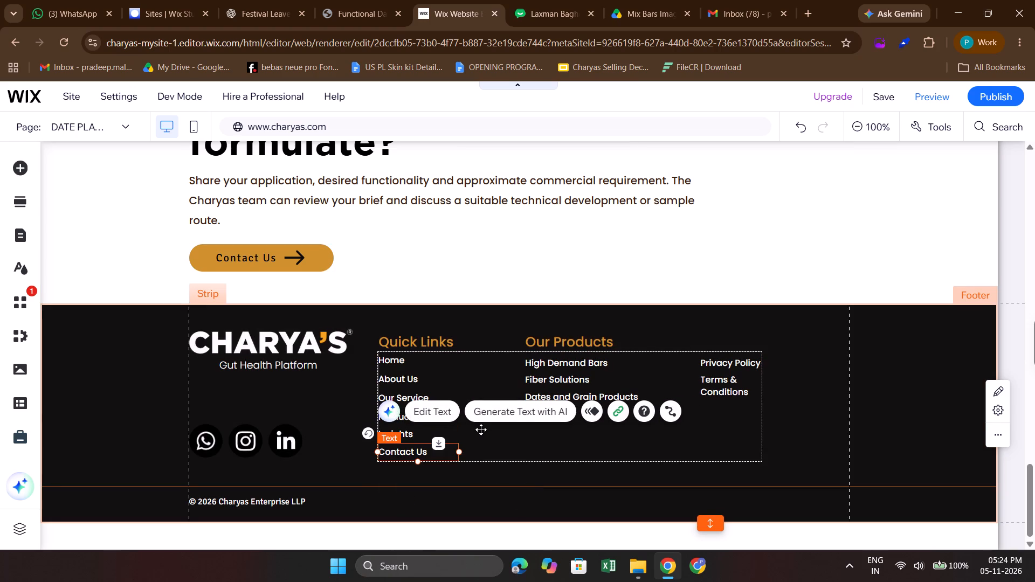
pyautogui.click(427, 442)
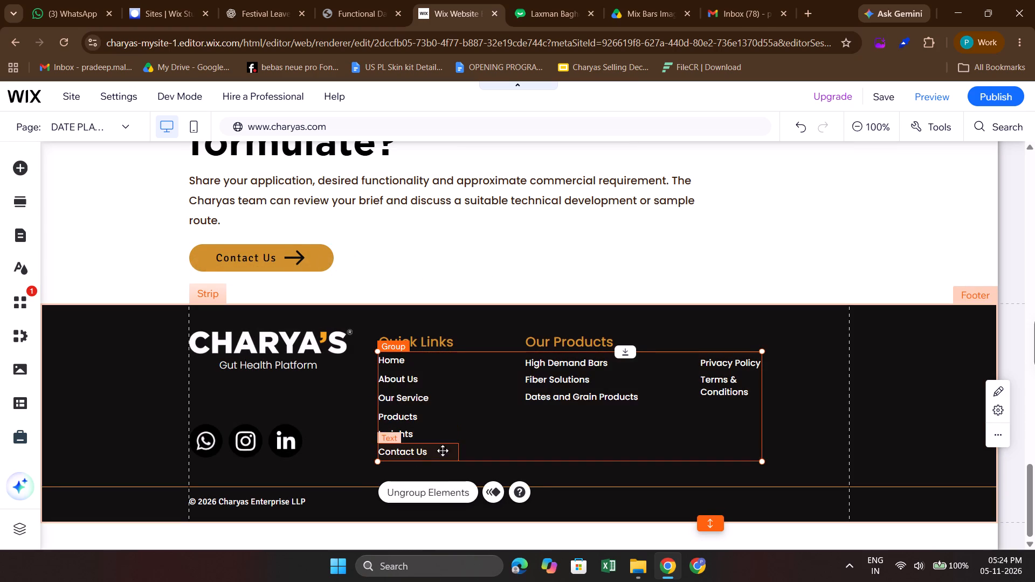
pyautogui.click(432, 490)
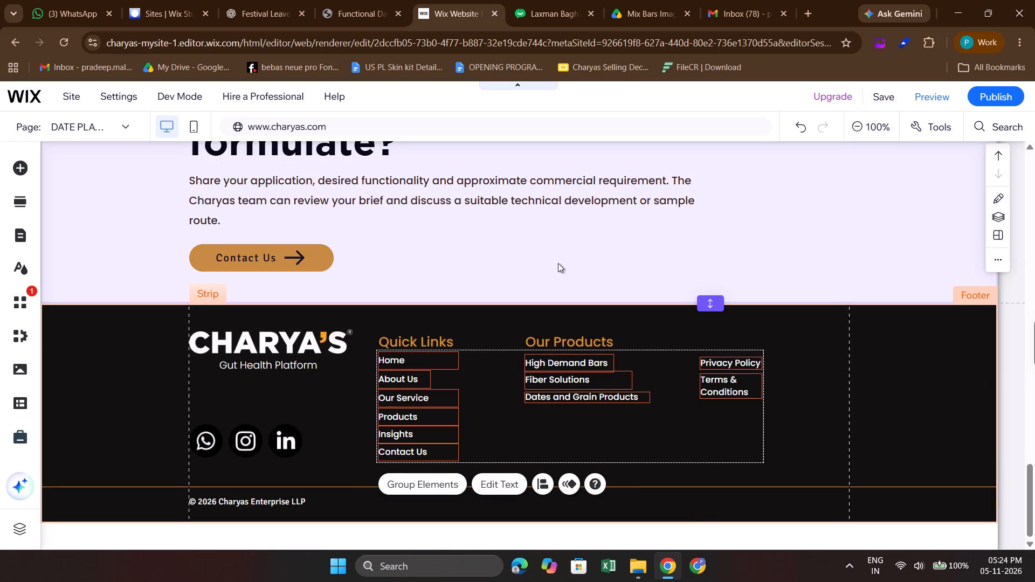
pyautogui.click(558, 263)
# Move the footer's Contact Us link down to leave room for one more link below Insights.
pyautogui.click(395, 454)
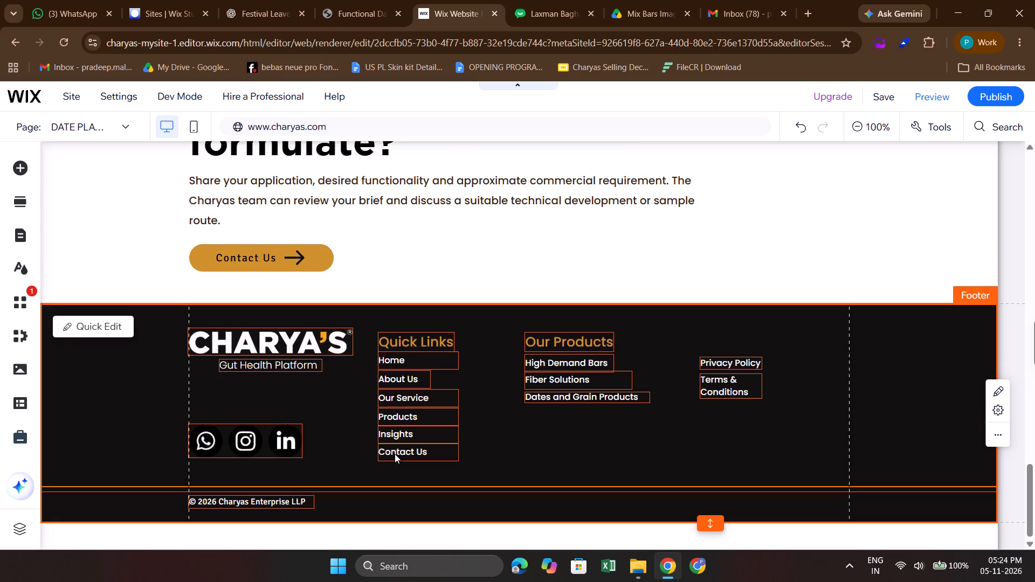
pyautogui.click(395, 454)
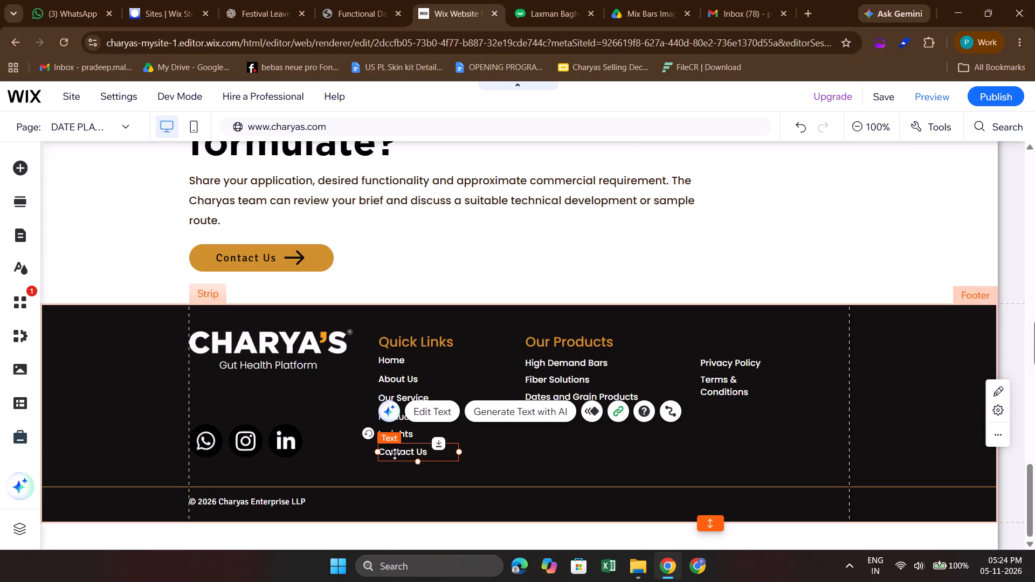
pyautogui.hotkey('shift', 'Down')
pyautogui.hotkey('shift', 'Down')
pyautogui.hotkey('shift', 'Down')
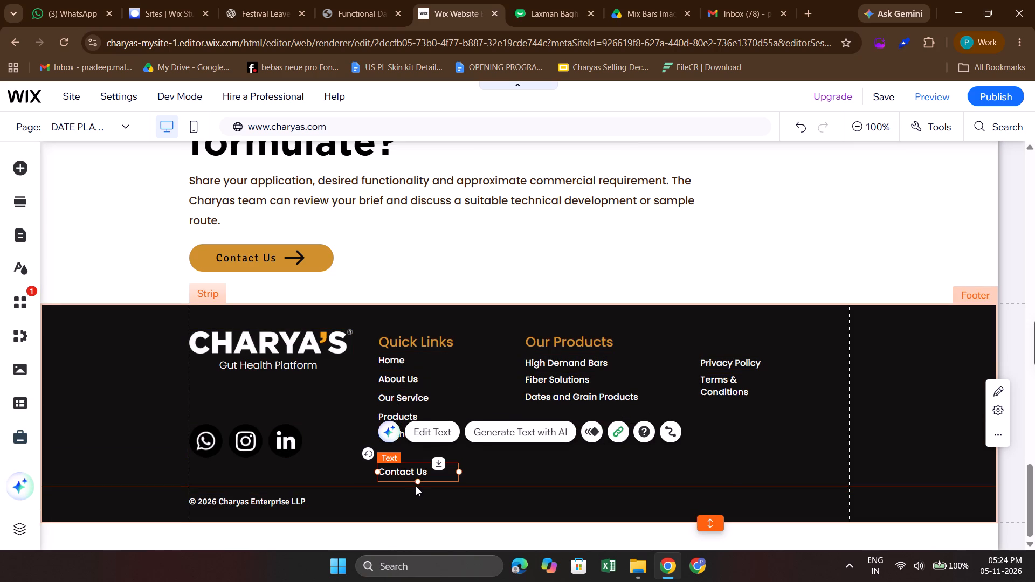
# Duplicate the footer's Contact Us link and place the copy between Insights and Contact Us, aligned with the Quick Links column.
pyautogui.hotkey('ctrl', 'd')
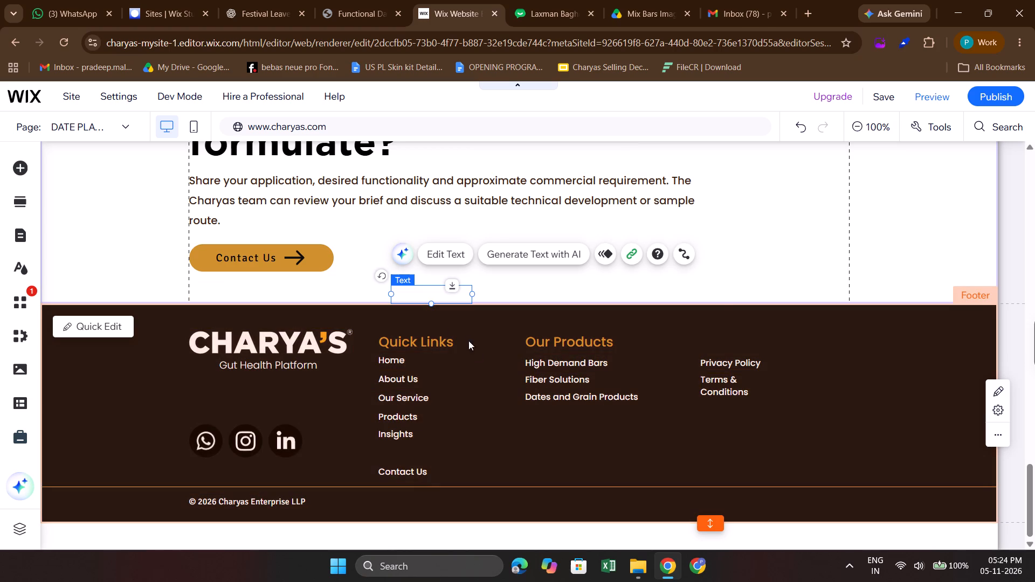
pyautogui.moveTo(433, 291); pyautogui.dragTo(422, 448)
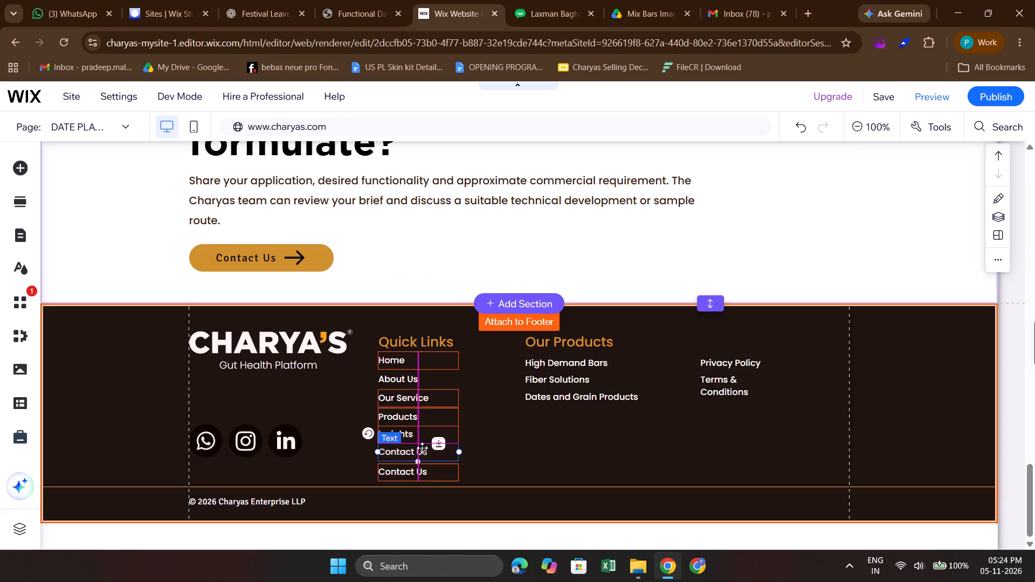
pyautogui.moveTo(422, 448); pyautogui.dragTo(420, 449)
# Change the text of the duplicated link below Insights to "Date Platform".
pyautogui.doubleClick(420, 449)
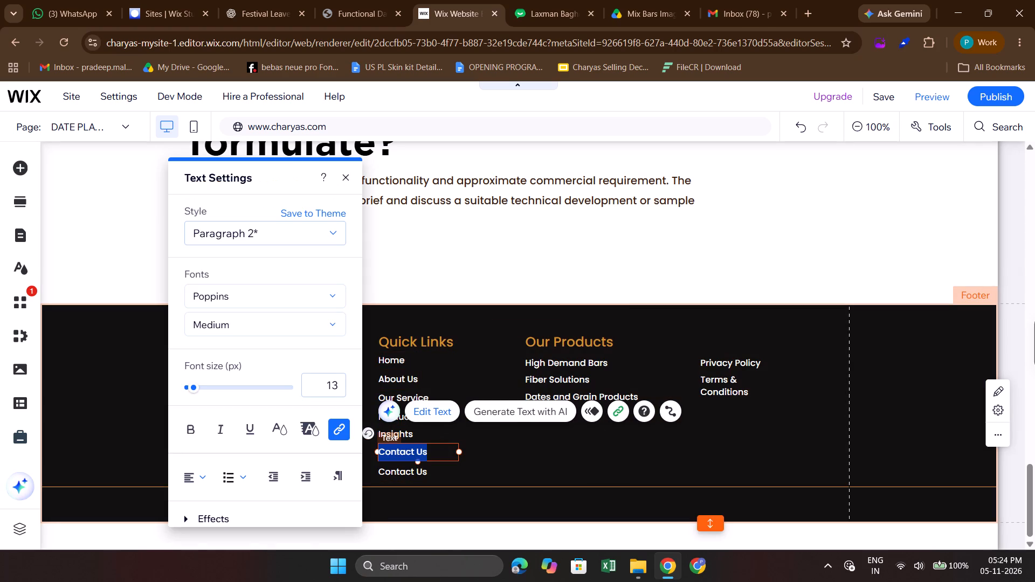
pyautogui.write('Date')
pyautogui.press('BackSpace')
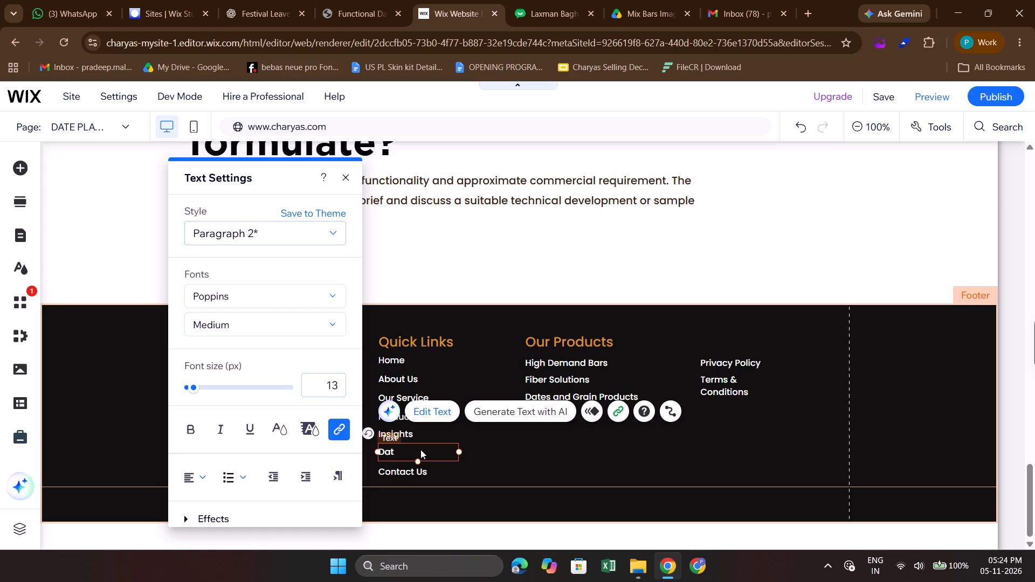
pyautogui.write('e')
pyautogui.press('space')
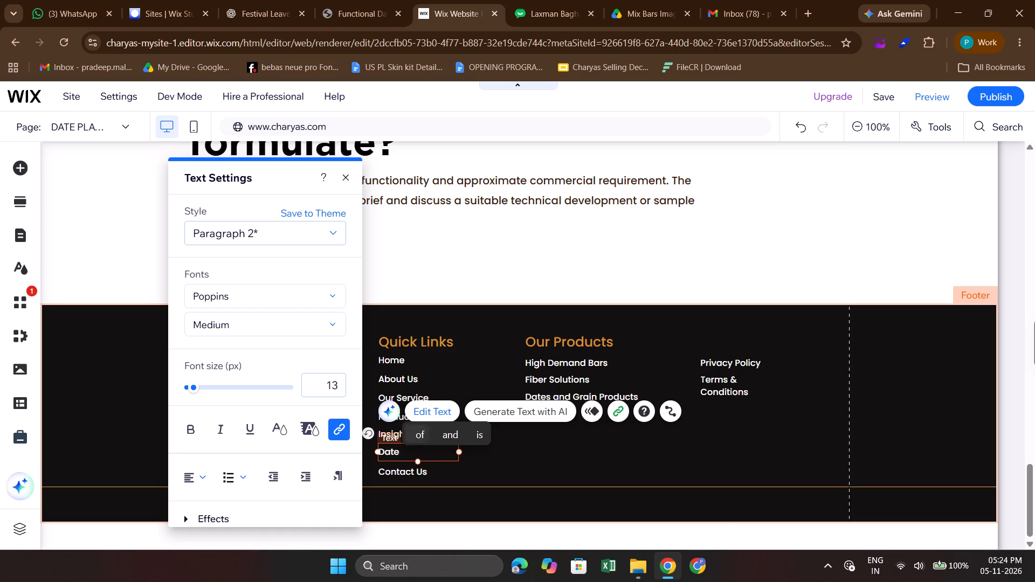
pyautogui.scroll(12, 503, 317)
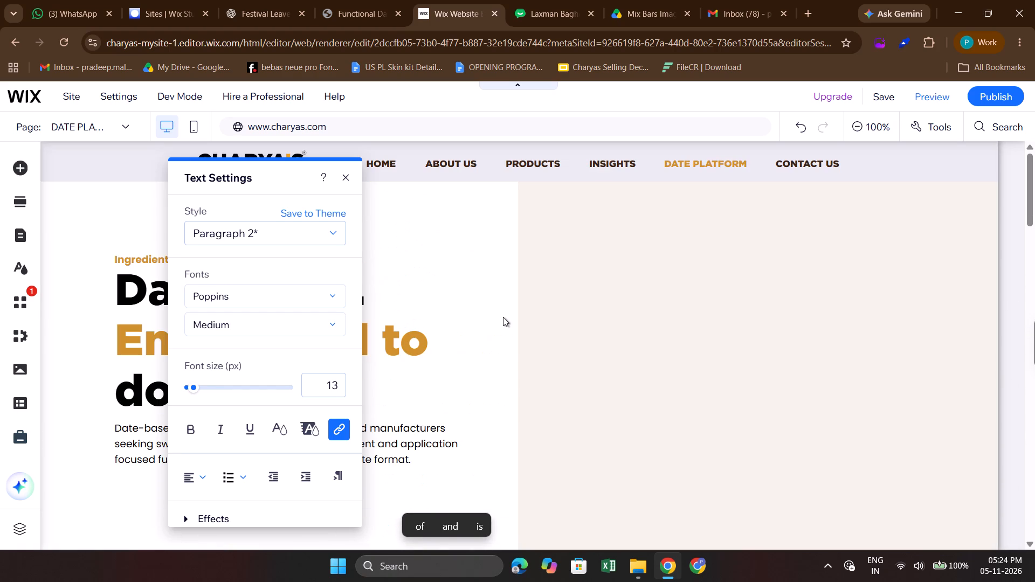
pyautogui.scroll(-12, 503, 317)
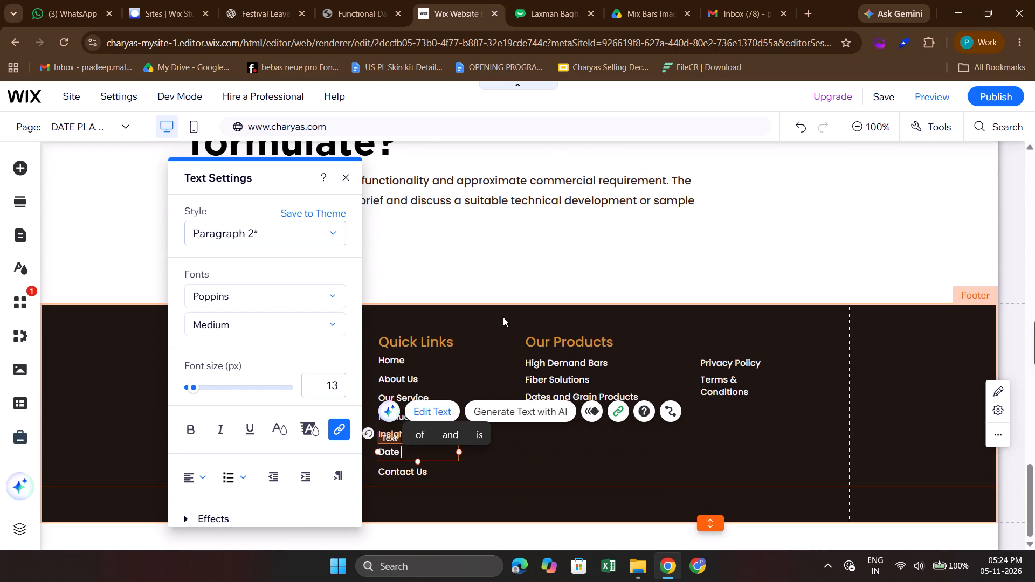
pyautogui.scroll(-1, 503, 317)
pyautogui.write('Platform')
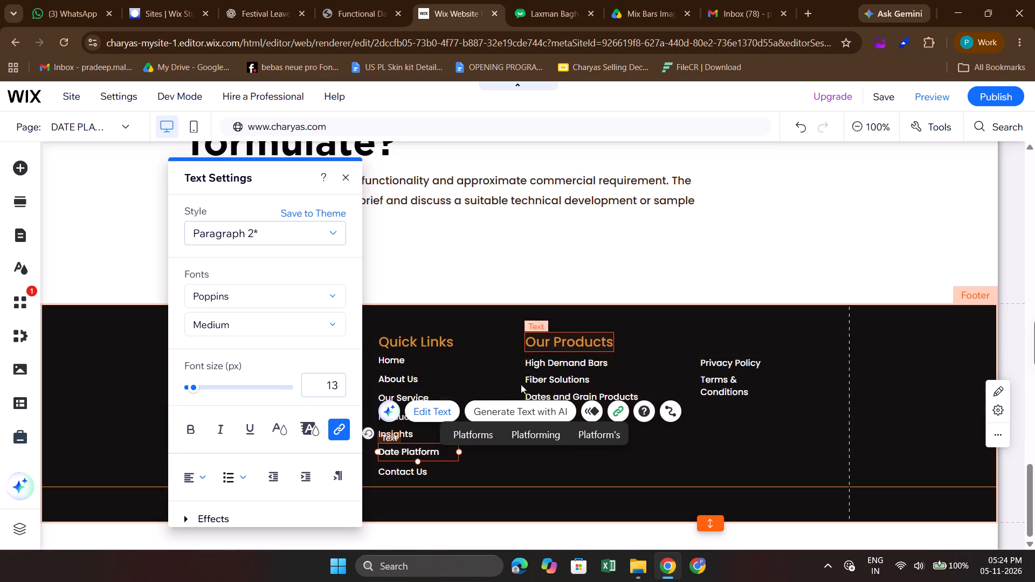
pyautogui.click(469, 477)
# Move the footer's Contact Us link slightly up, closer to Date Platform, to match the column's spacing.
pyautogui.click(403, 475)
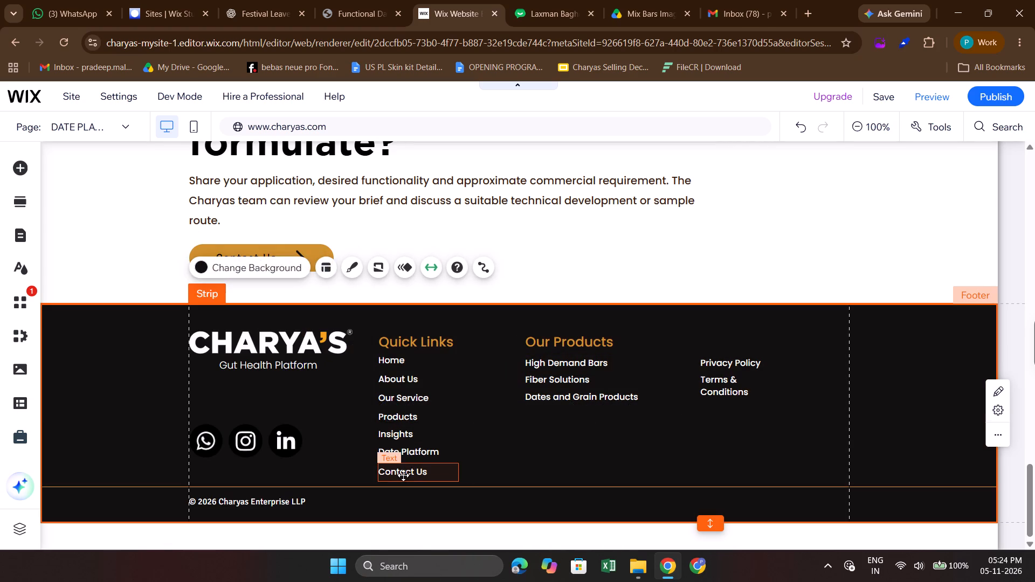
pyautogui.click(403, 475)
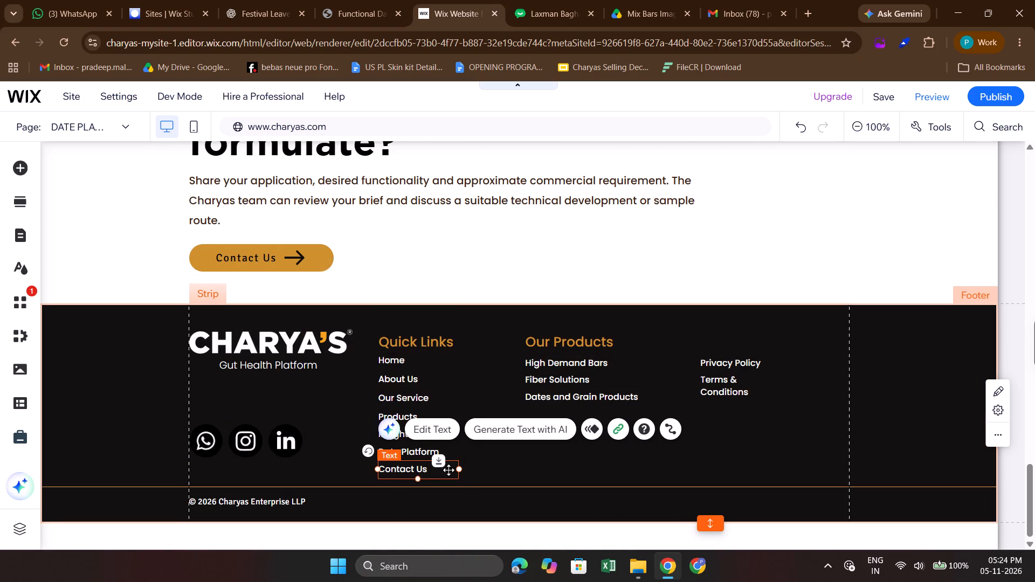
pyautogui.click(504, 459)
# Link the footer's Date Platform text to the DATE PLATFORM page.
pyautogui.click(432, 457)
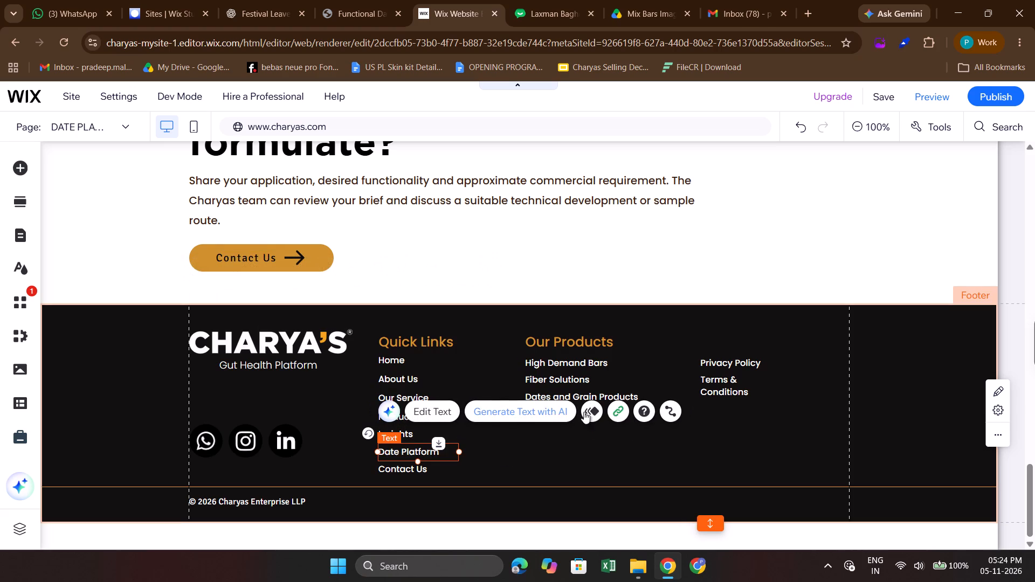
pyautogui.click(618, 412)
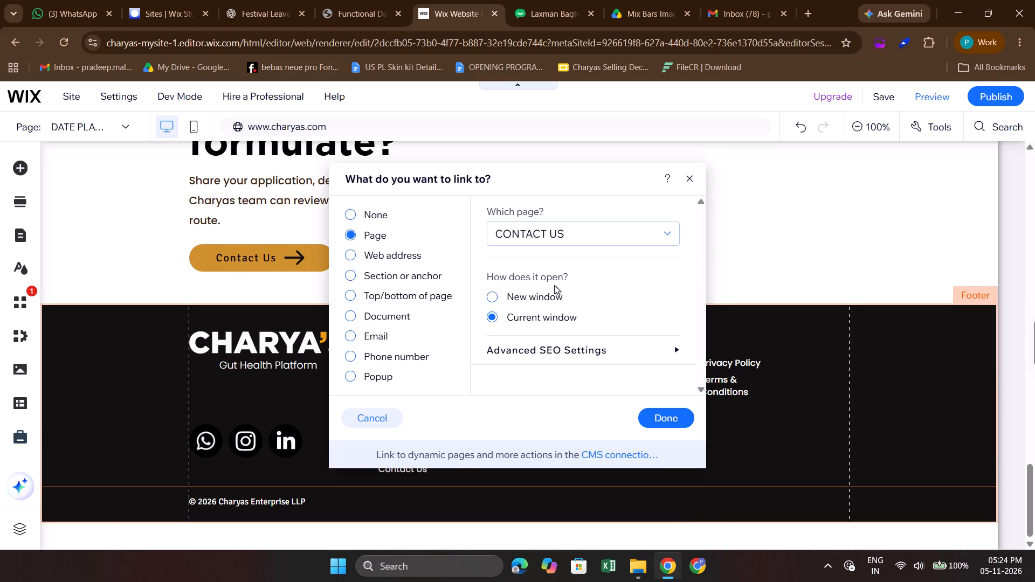
pyautogui.click(627, 237)
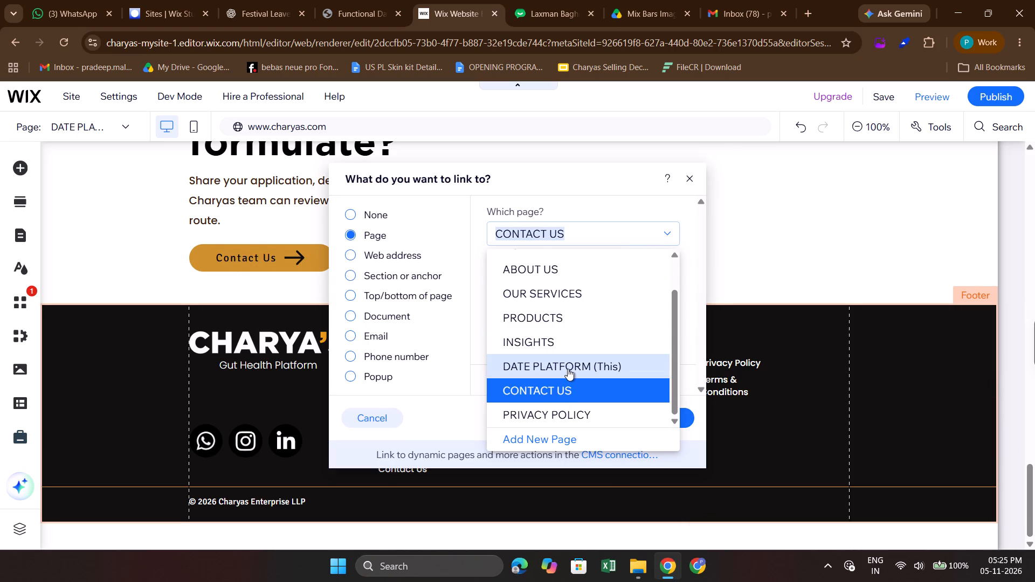
pyautogui.click(568, 369)
pyautogui.click(665, 426)
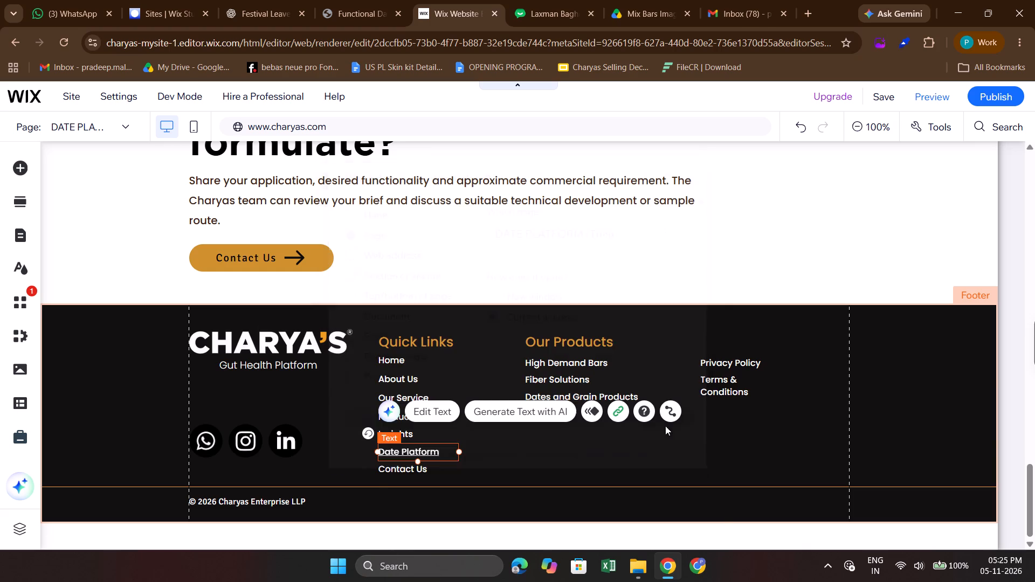
# Remove the underline from the footer's linked Date Platform text so it matches the other Quick Links entries.
pyautogui.click(535, 451)
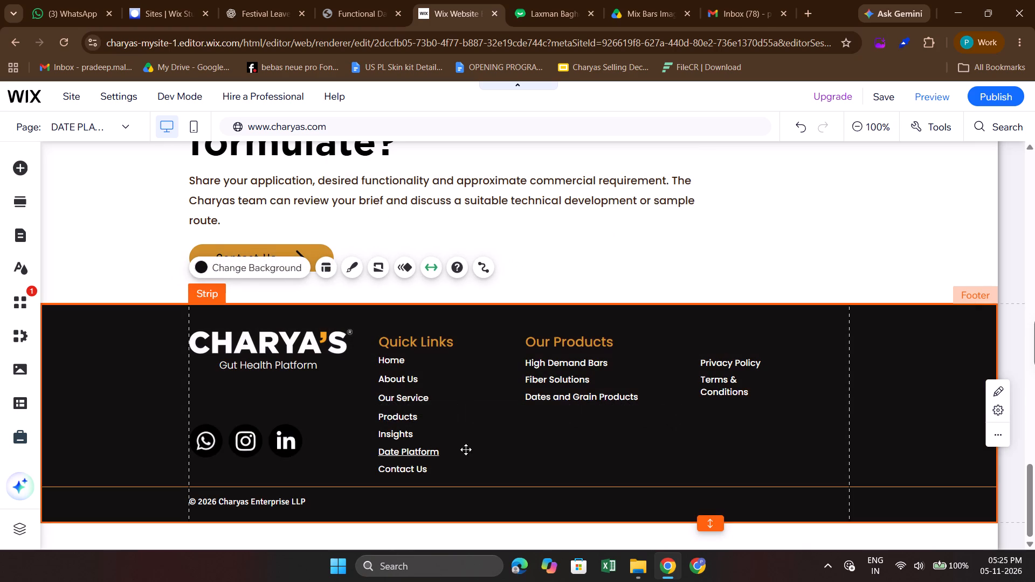
pyautogui.click(413, 450)
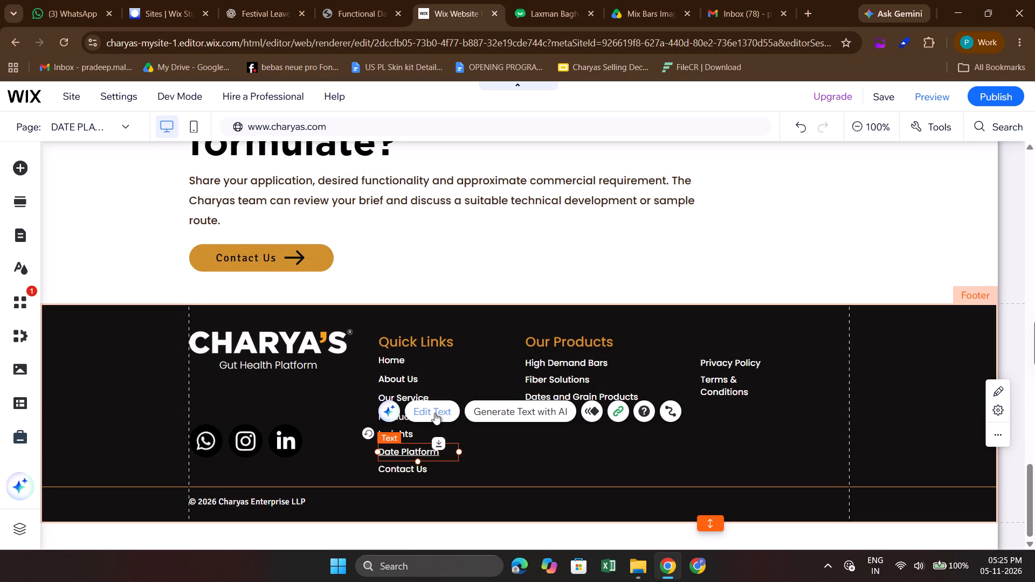
pyautogui.click(434, 413)
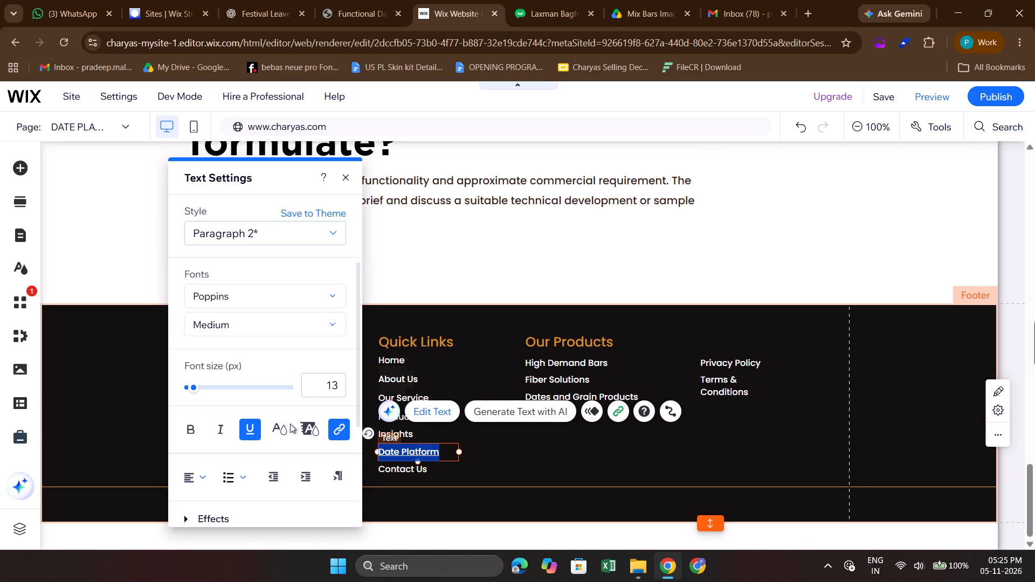
pyautogui.click(253, 431)
pyautogui.scroll(-1, 253, 431)
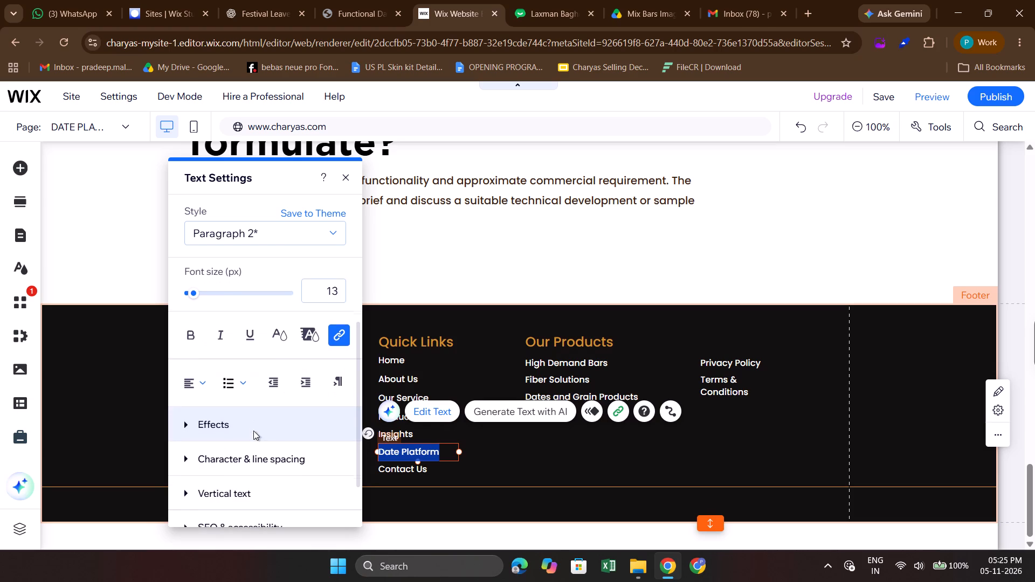
pyautogui.click(562, 427)
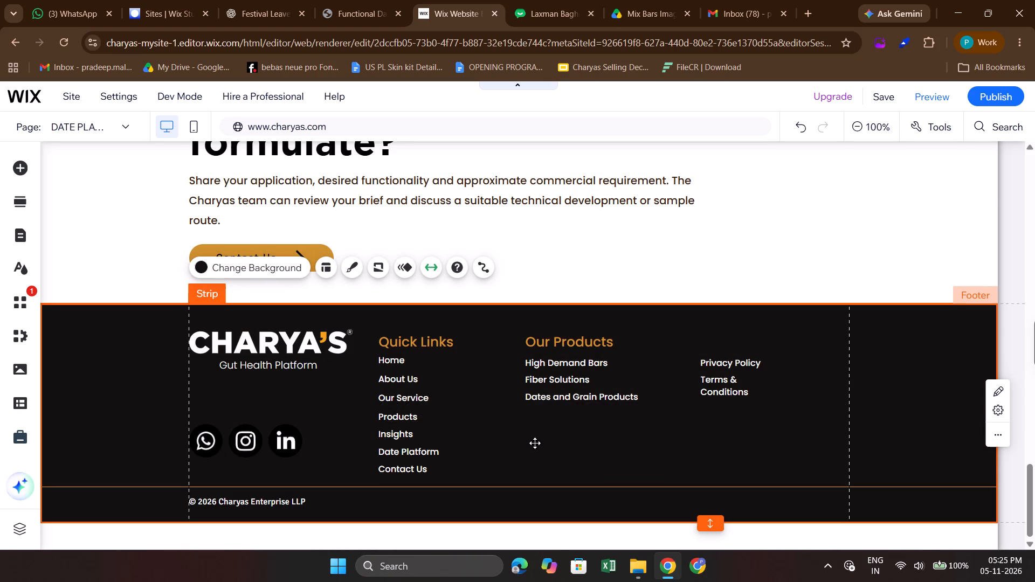
# Save the site changes without publishing them, and dismiss the save dialog.
pyautogui.scroll(-1, 535, 443)
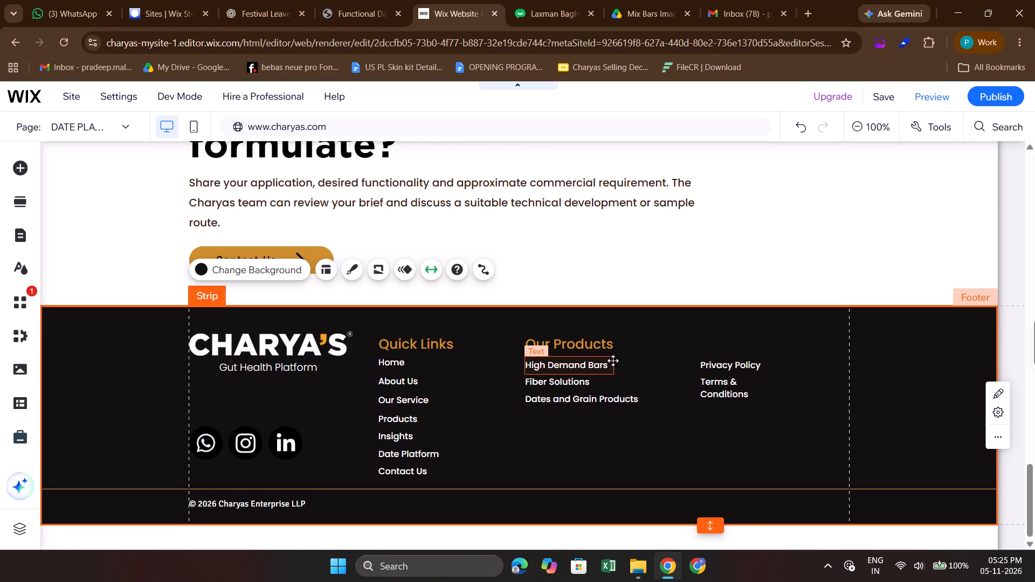
pyautogui.hotkey('ctrl', 's')
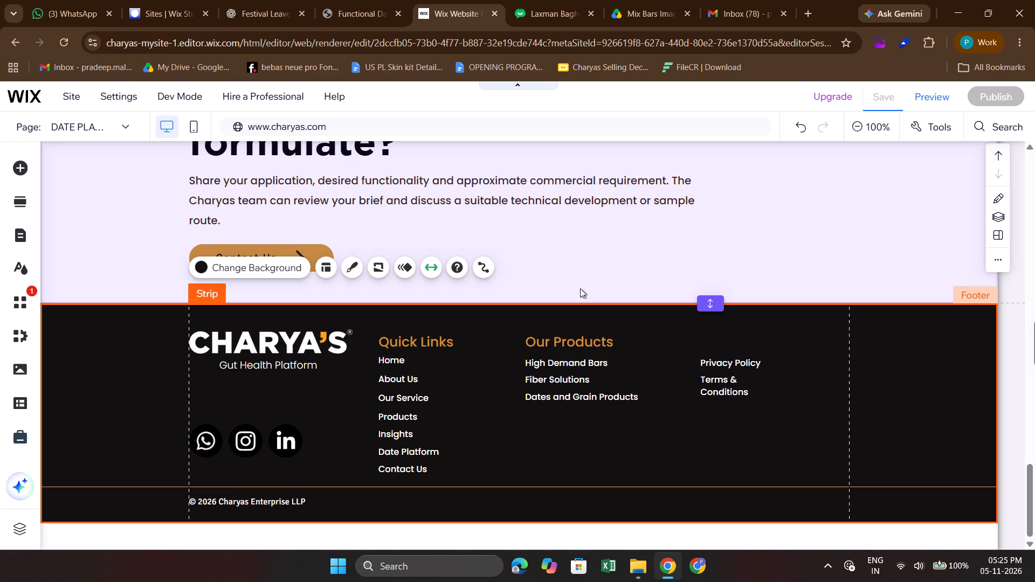
pyautogui.scroll(2, 580, 288)
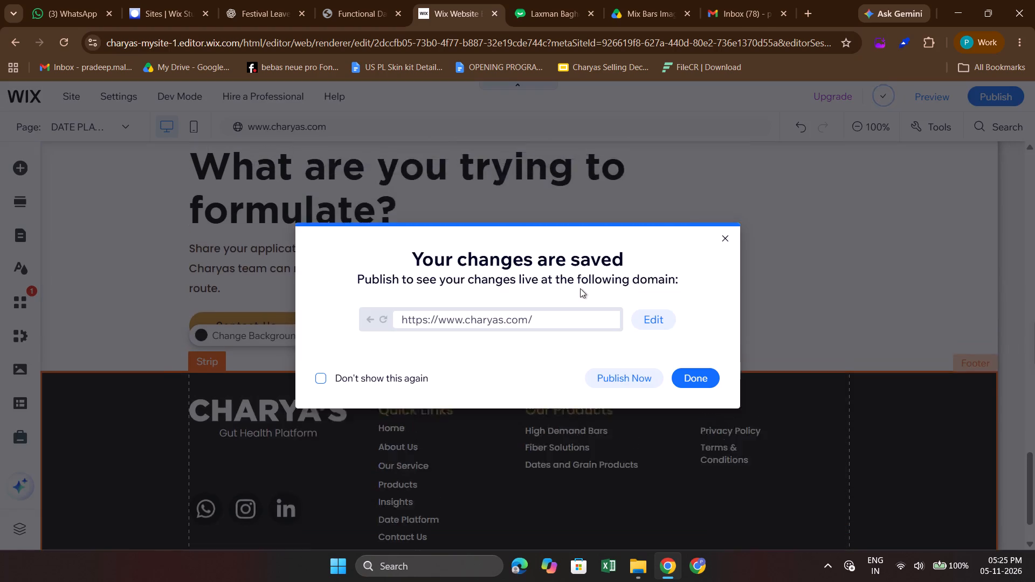
pyautogui.scroll(1, 580, 288)
pyautogui.click(694, 372)
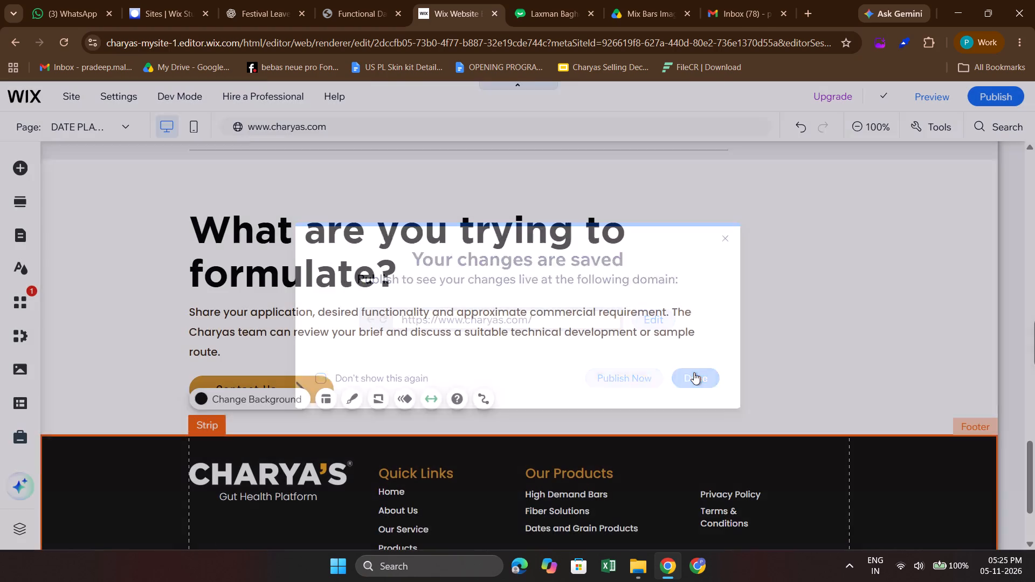
# In the mobile version of the DATE PLATFORM page, widen the hero heading's text box so "Engineered to" fits on one line.
pyautogui.scroll(8, 694, 372)
pyautogui.scroll(7, 760, 320)
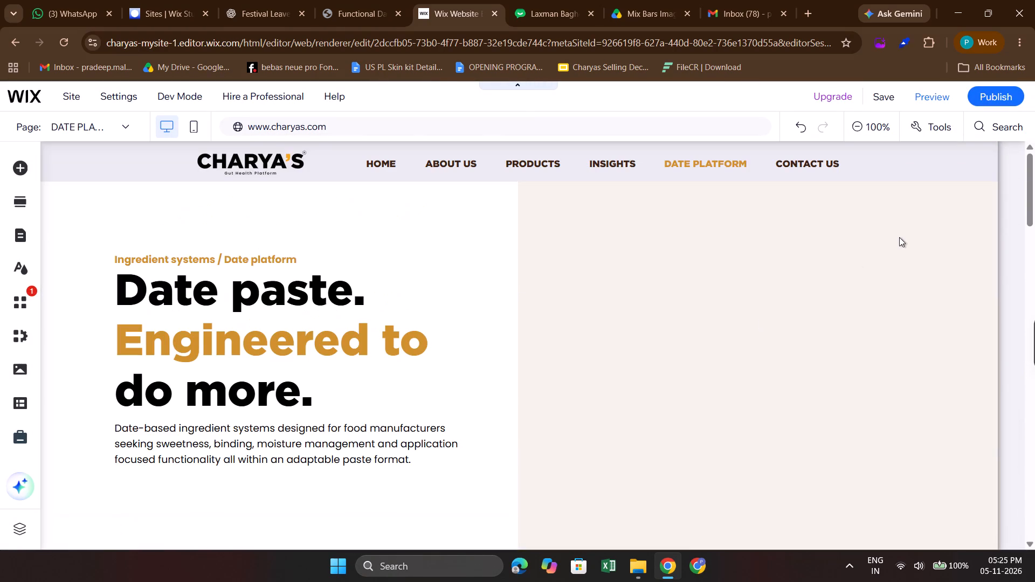
pyautogui.scroll(3, 899, 237)
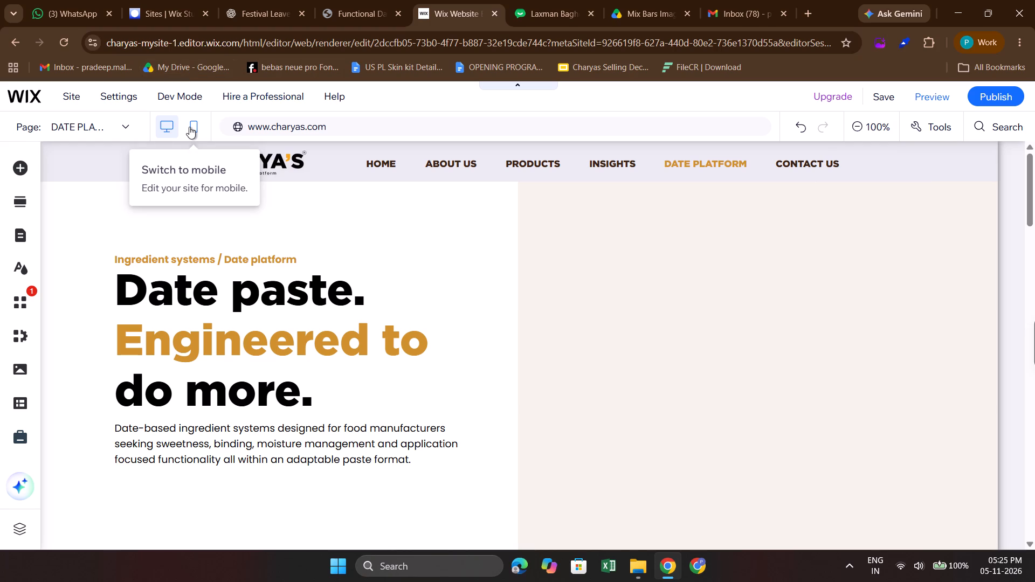
pyautogui.click(189, 127)
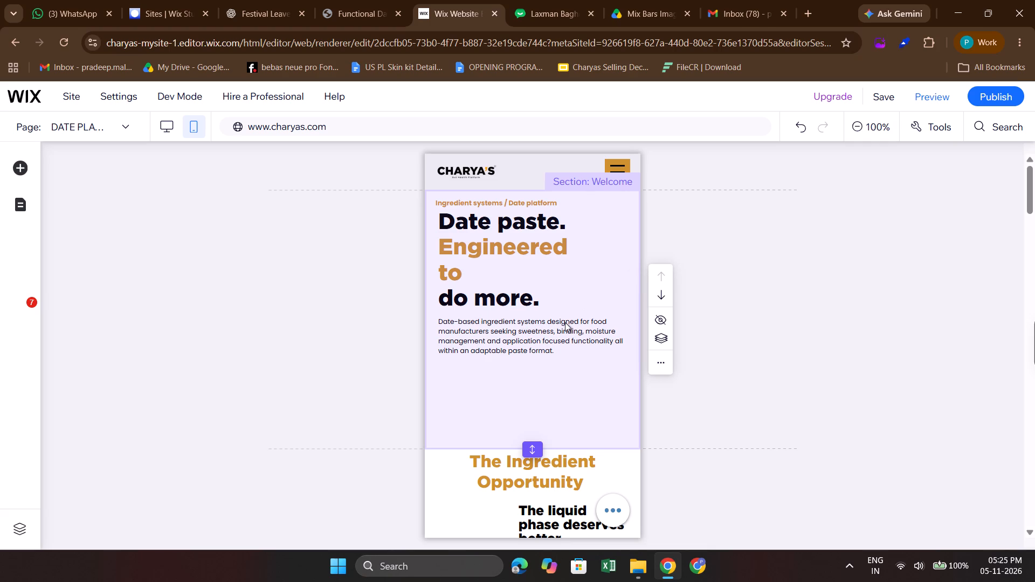
pyautogui.click(533, 250)
pyautogui.click(533, 250)
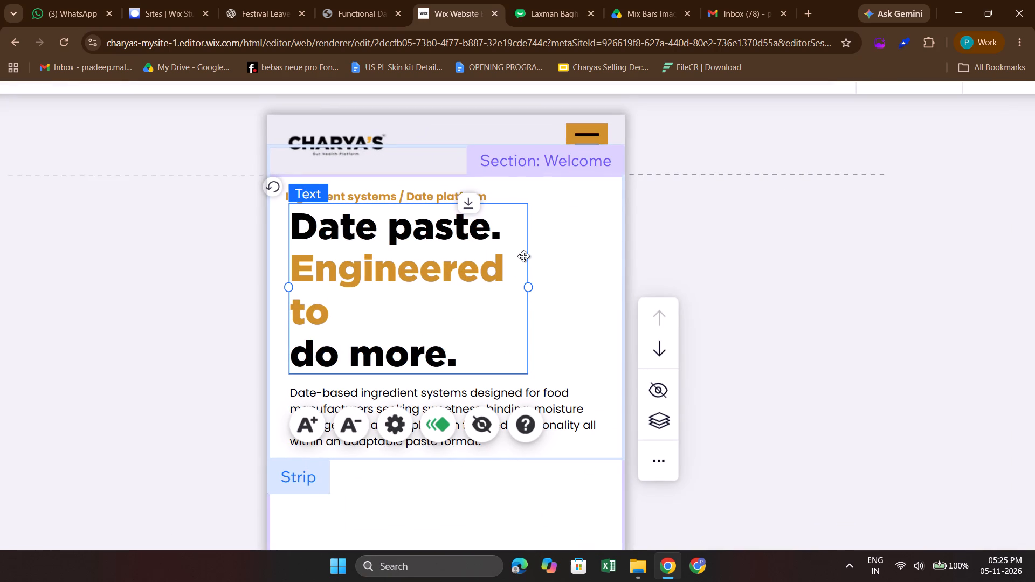
pyautogui.moveTo(527, 288); pyautogui.dragTo(551, 283)
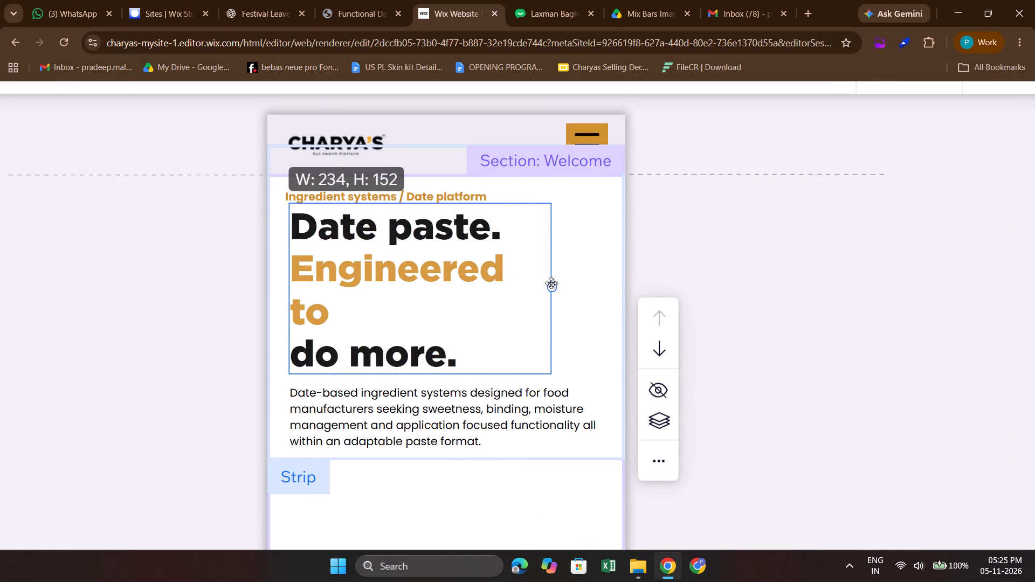
pyautogui.moveTo(551, 283); pyautogui.dragTo(572, 280)
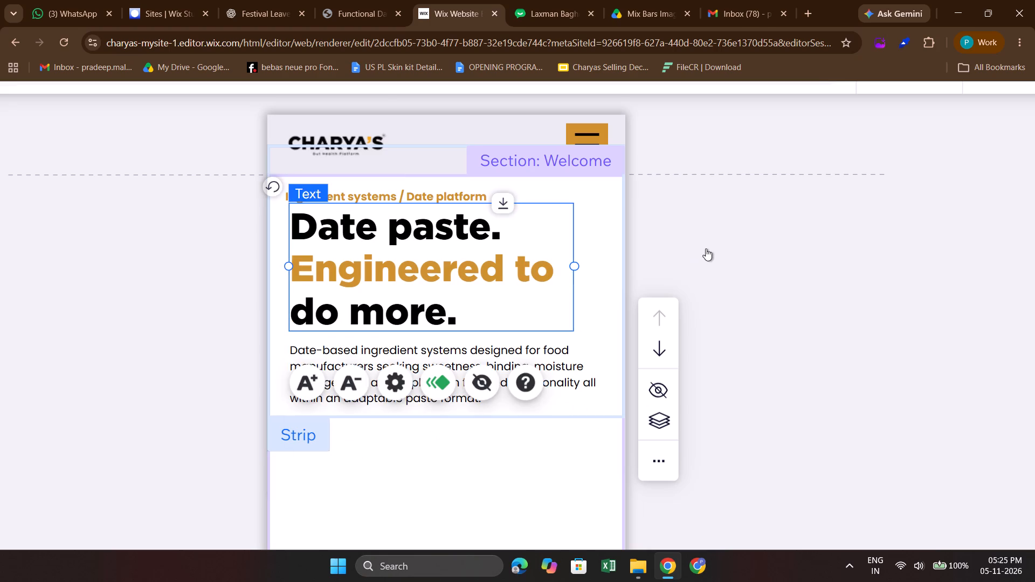
pyautogui.click(706, 248)
# Set the empty space below the hero paragraph in the mobile Welcome section to 20 px.
pyautogui.click(514, 410)
pyautogui.scroll(-2, 514, 410)
pyautogui.click(523, 362)
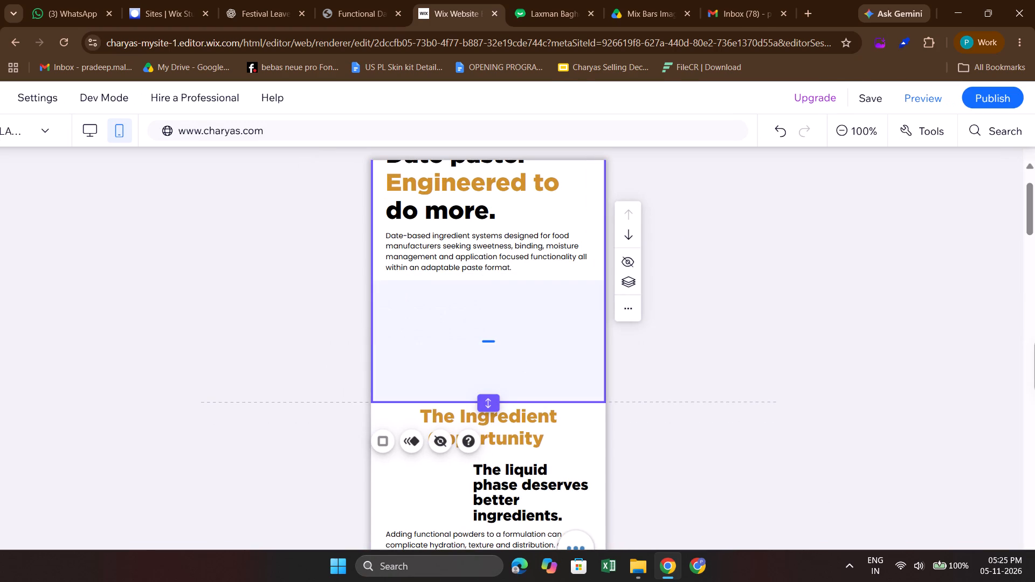
pyautogui.click(492, 344)
pyautogui.write('20')
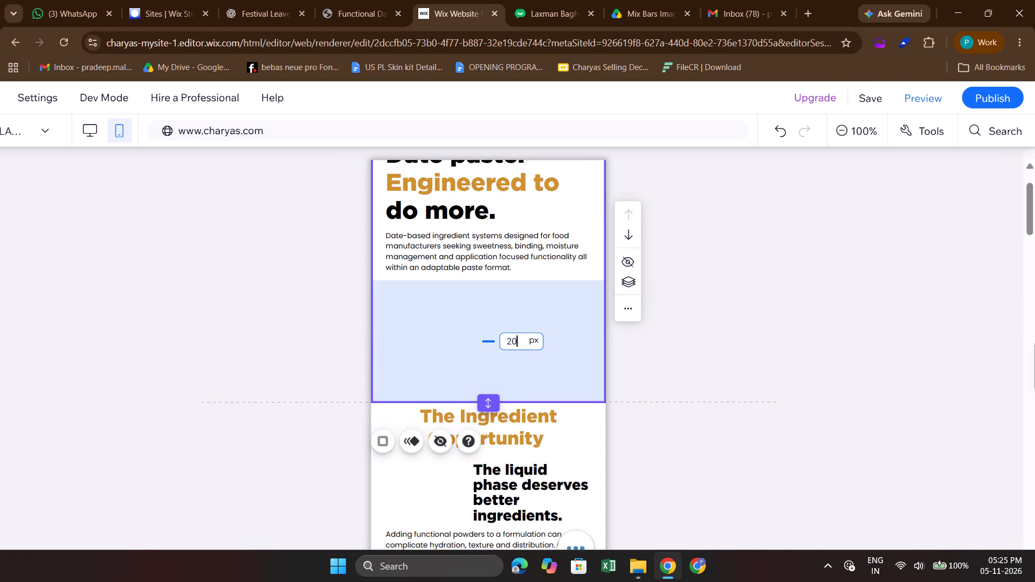
pyautogui.press('Return')
pyautogui.click(690, 368)
pyautogui.scroll(1, 690, 368)
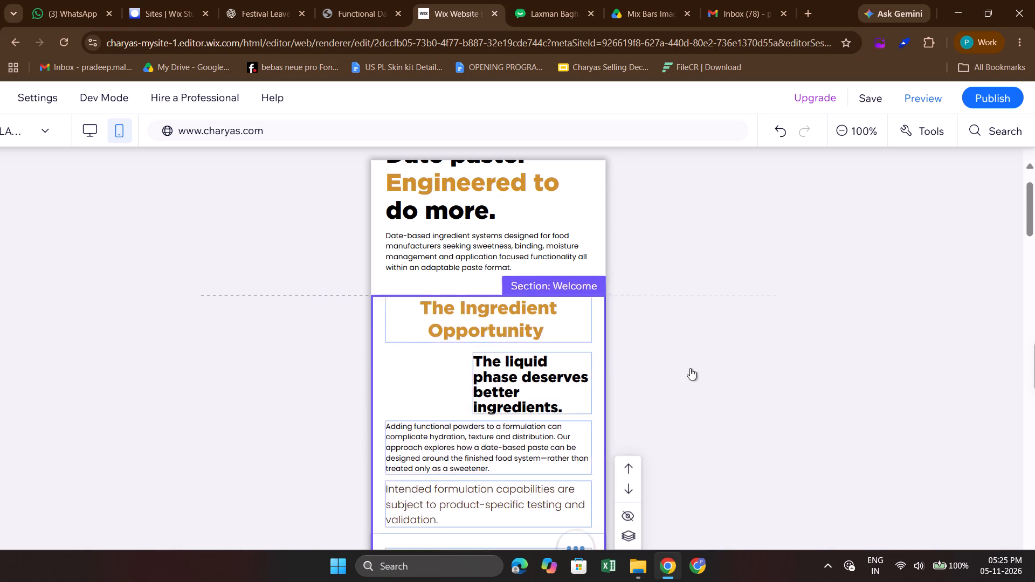
pyautogui.scroll(3, 690, 368)
pyautogui.click(748, 255)
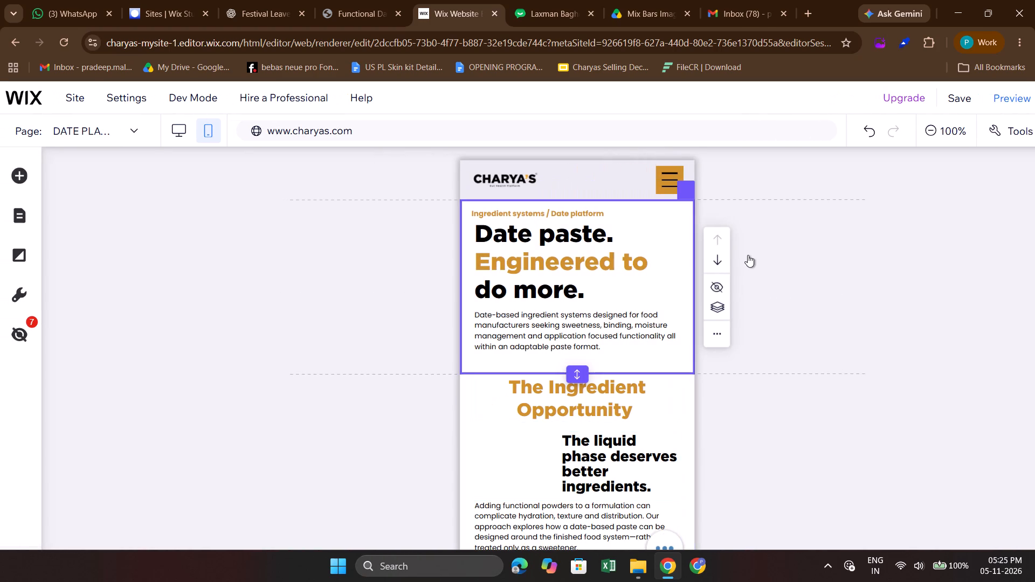
pyautogui.click(795, 270)
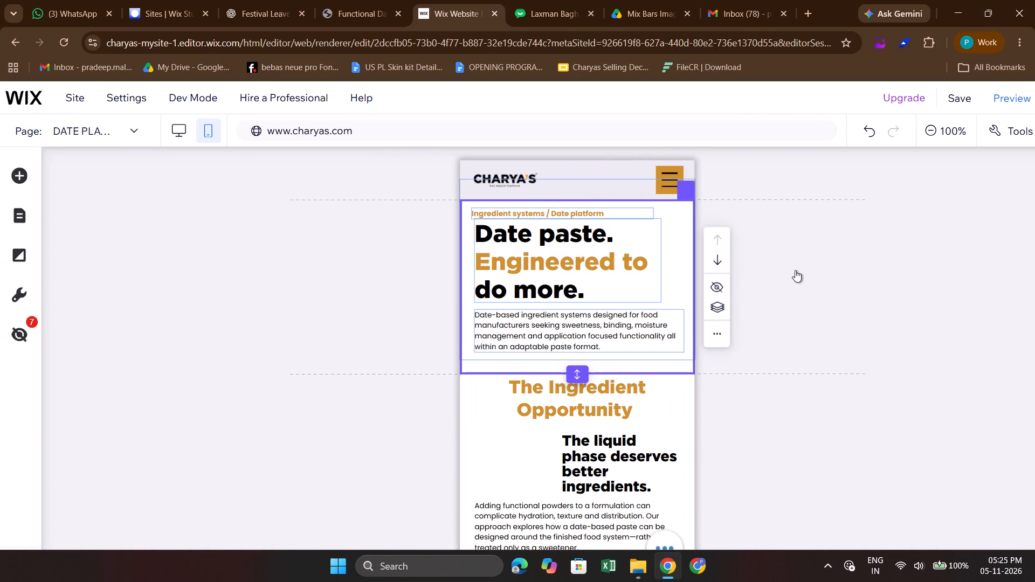
pyautogui.click(795, 270)
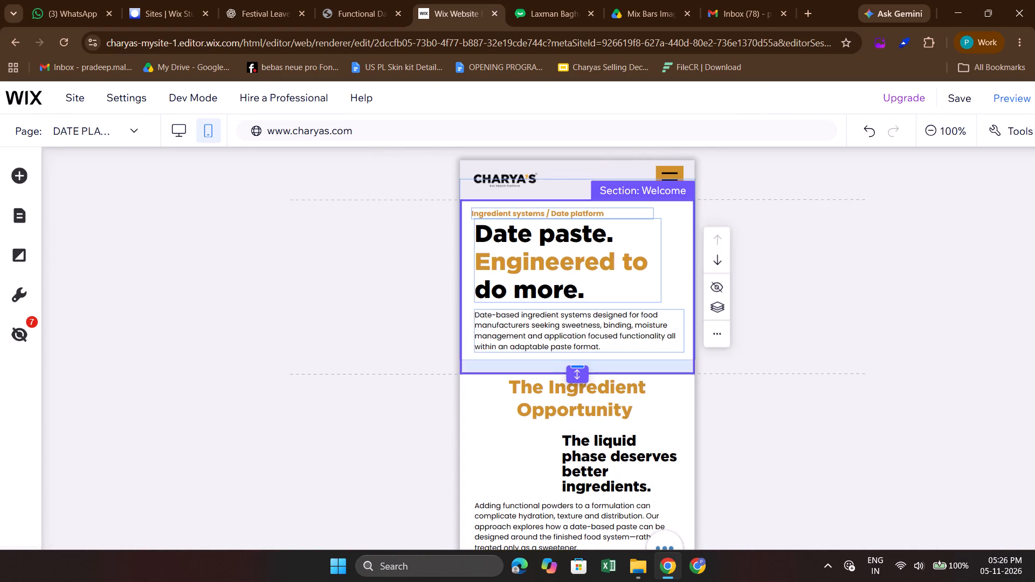
# Check the reference date paste page in the other tab and the desktop layout of The Ingredient Opportunity section, ending in the mobile version.
pyautogui.click(389, 1)
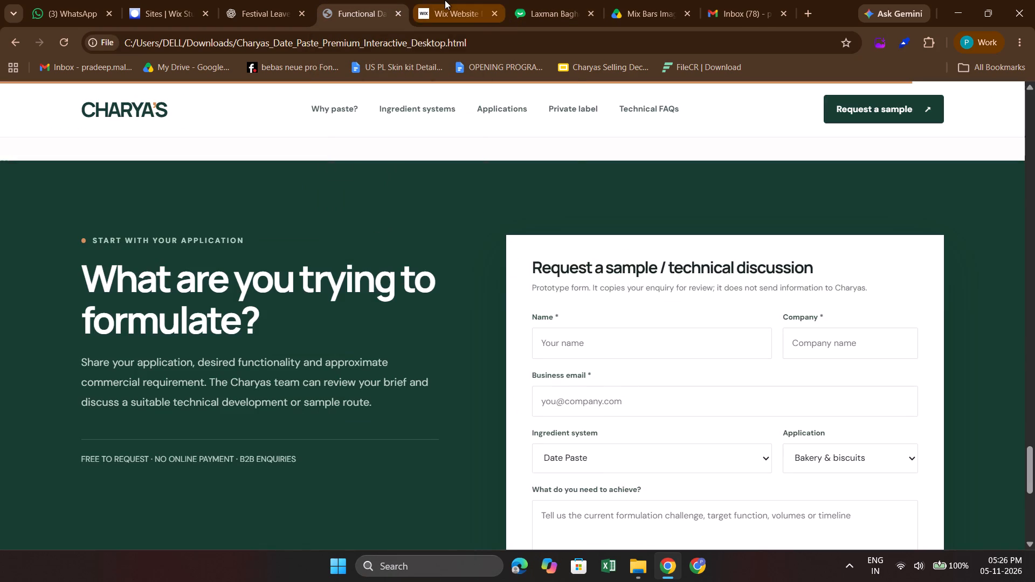
pyautogui.click(447, 0)
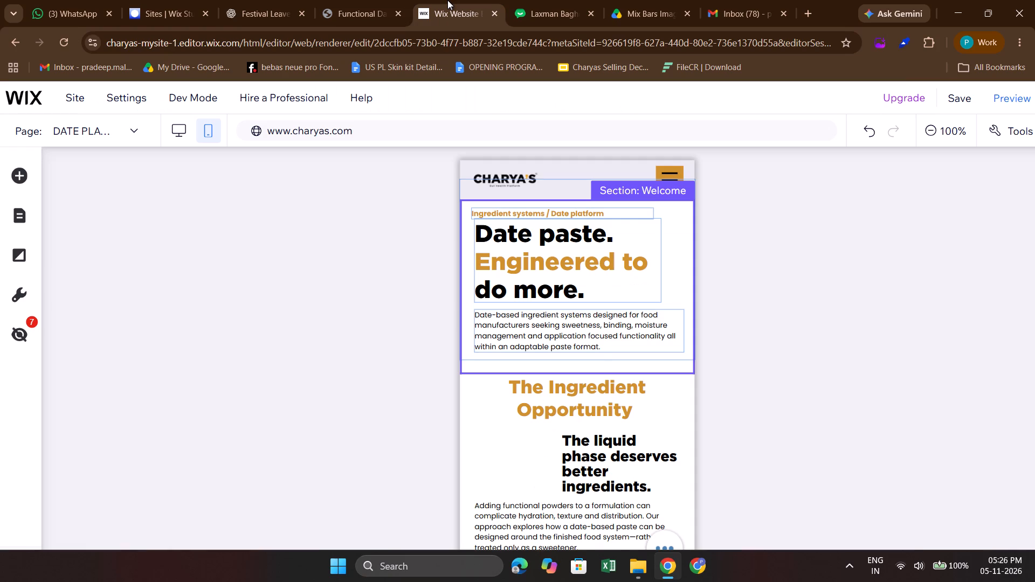
pyautogui.scroll(-1, 447, 314)
pyautogui.scroll(-1, 575, 354)
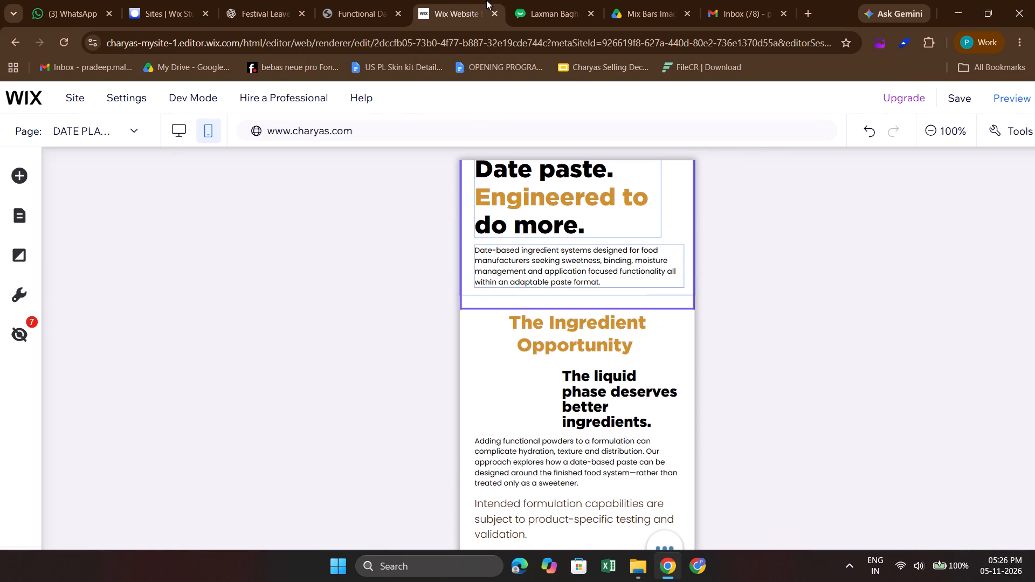
pyautogui.click(176, 127)
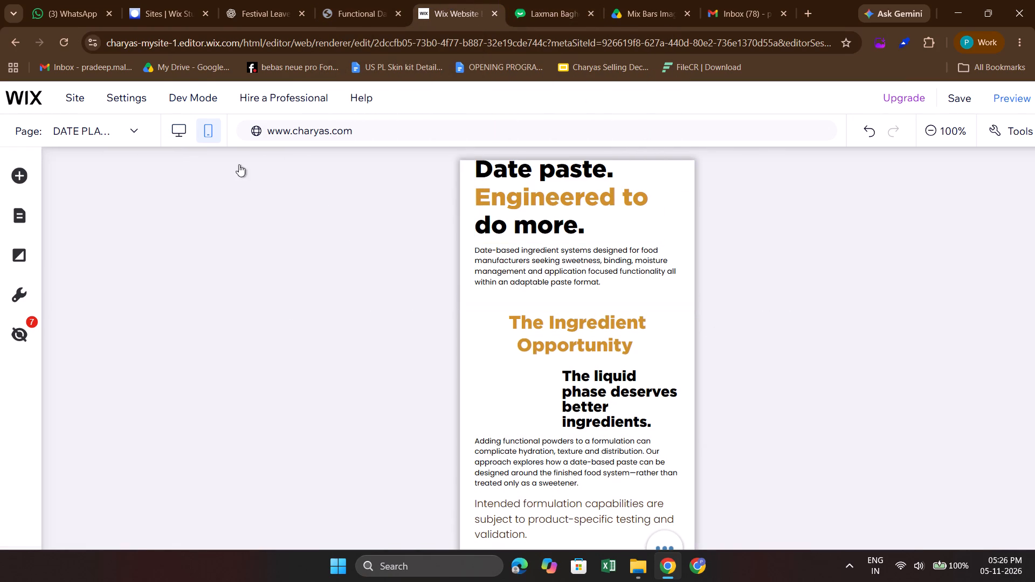
pyautogui.scroll(-3, 486, 351)
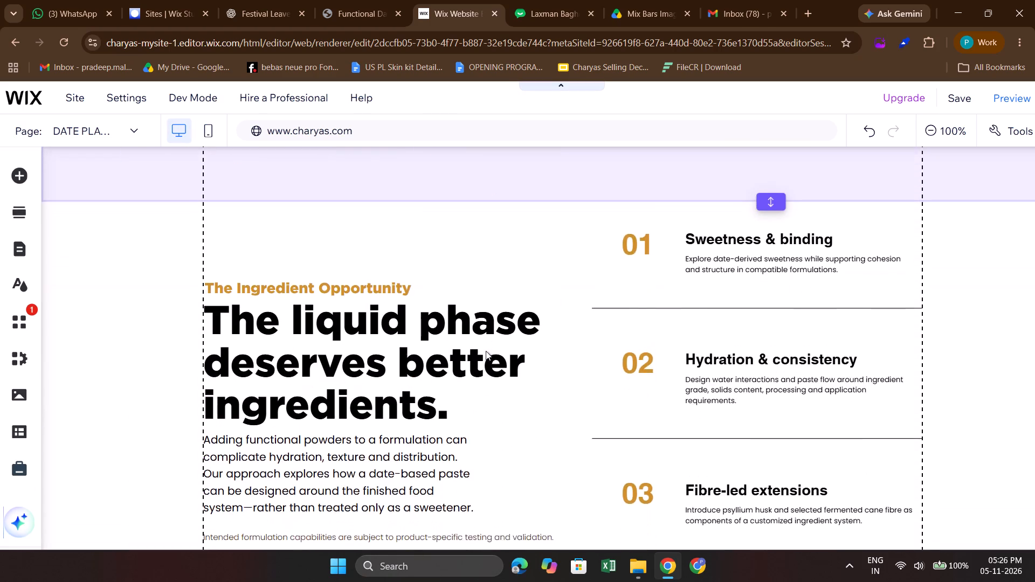
pyautogui.scroll(-2, 486, 351)
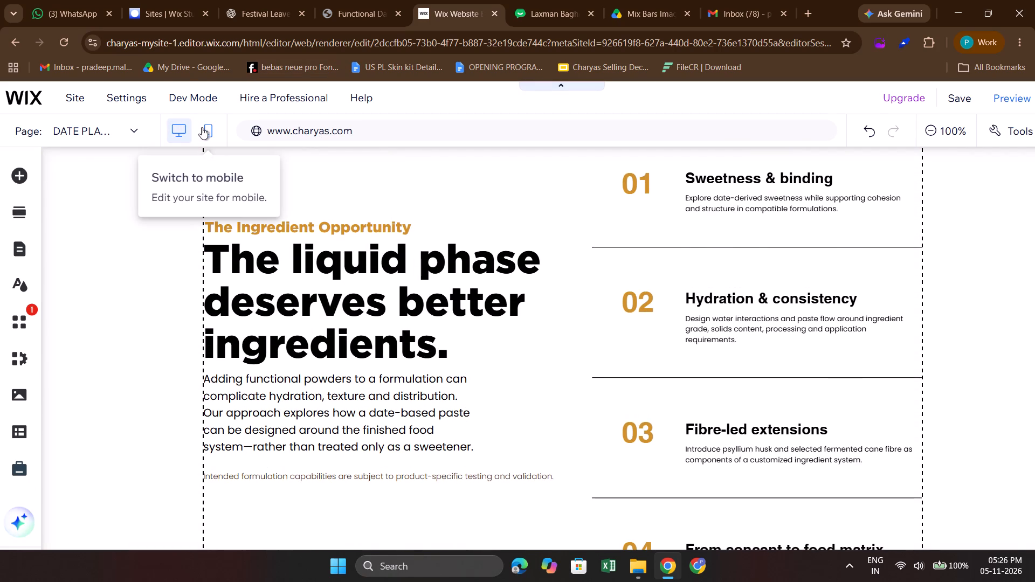
pyautogui.click(202, 127)
# Reduce the font size of the mobile "The Ingredient Opportunity" heading to below 16 px, making it a small one-line label.
pyautogui.scroll(2, 622, 301)
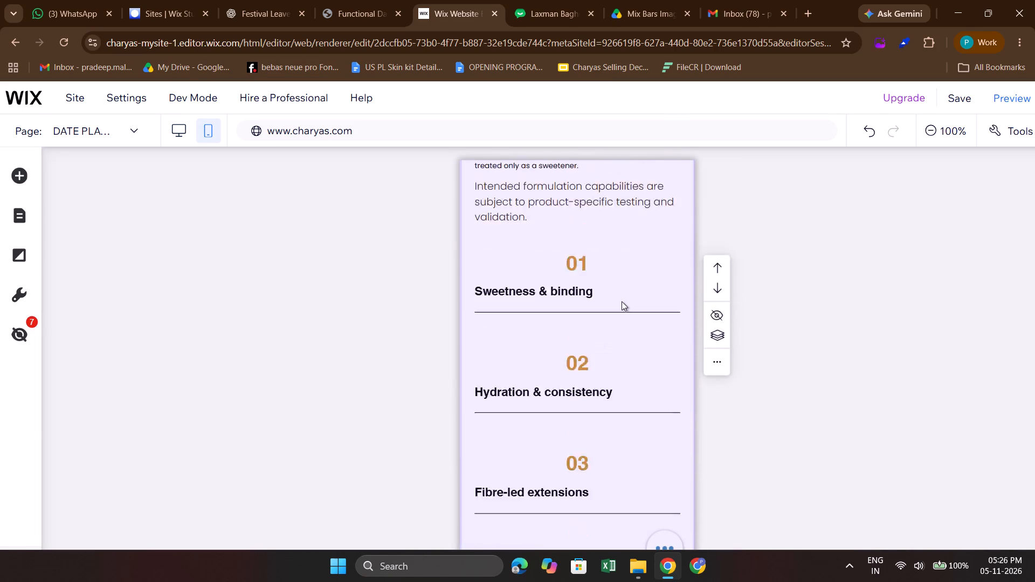
pyautogui.scroll(4, 622, 301)
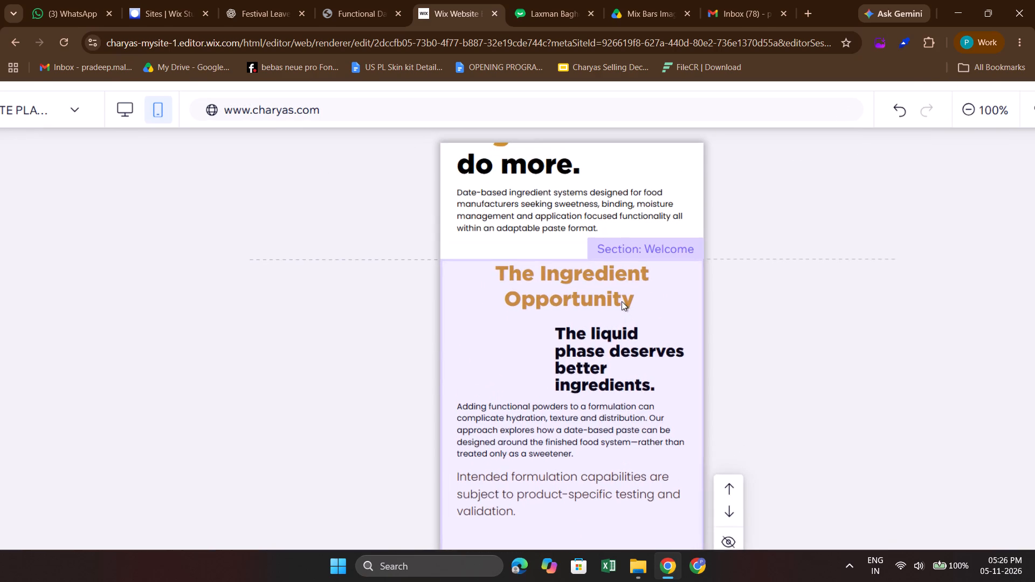
pyautogui.click(556, 300)
pyautogui.click(594, 294)
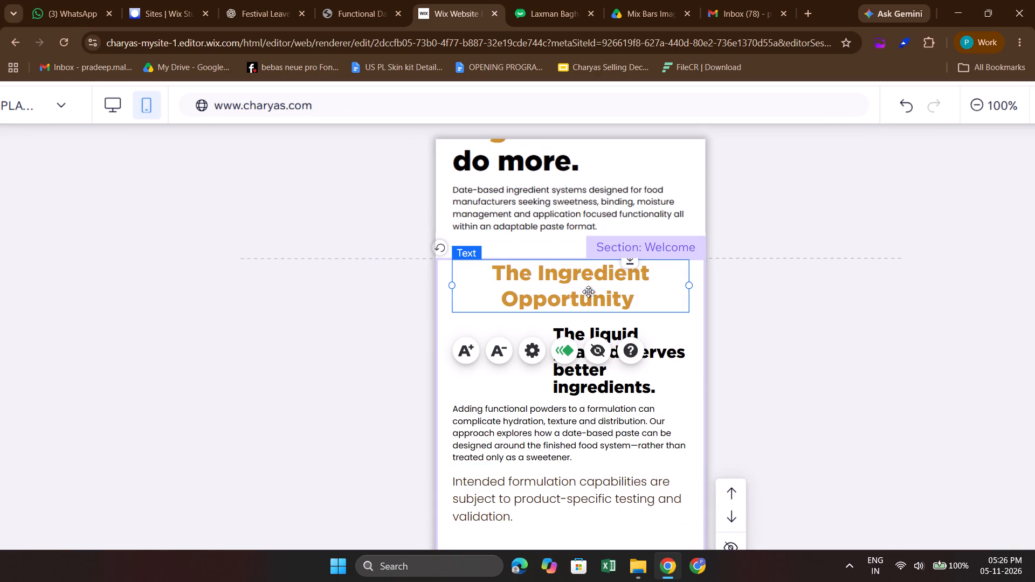
pyautogui.tripleClick(499, 345)
pyautogui.tripleClick(499, 345)
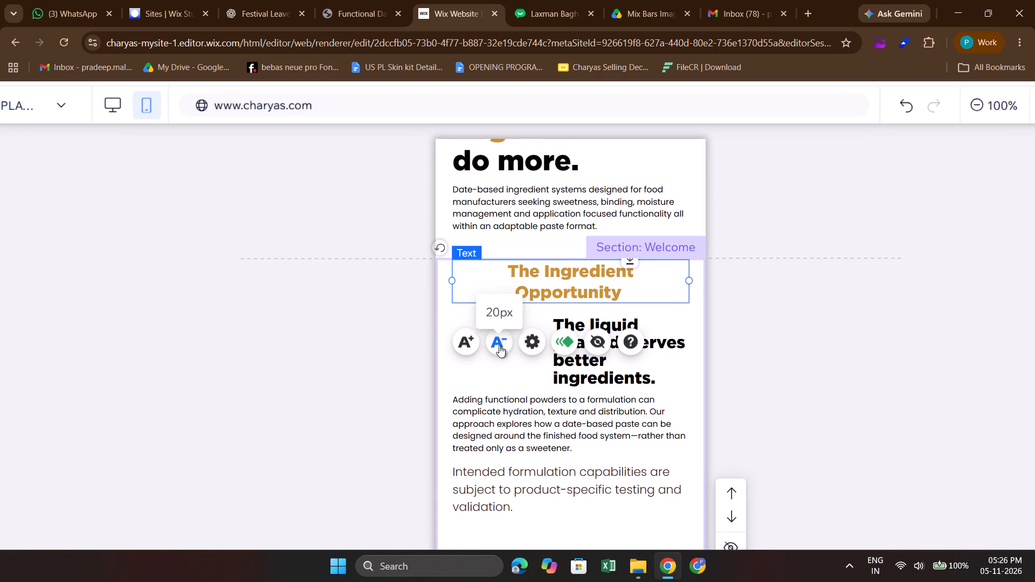
pyautogui.tripleClick(496, 313)
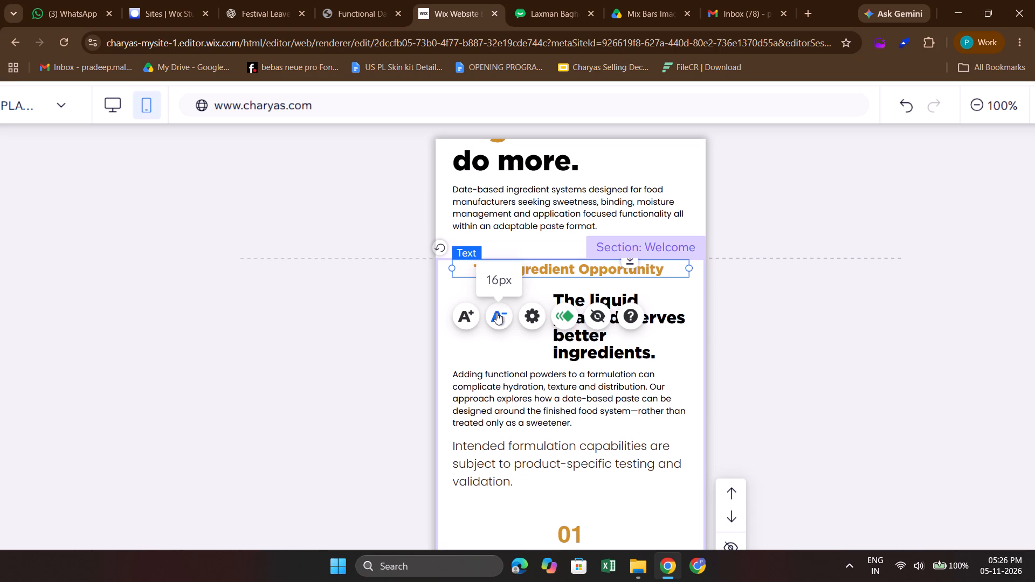
pyautogui.click(496, 313)
pyautogui.tripleClick(496, 313)
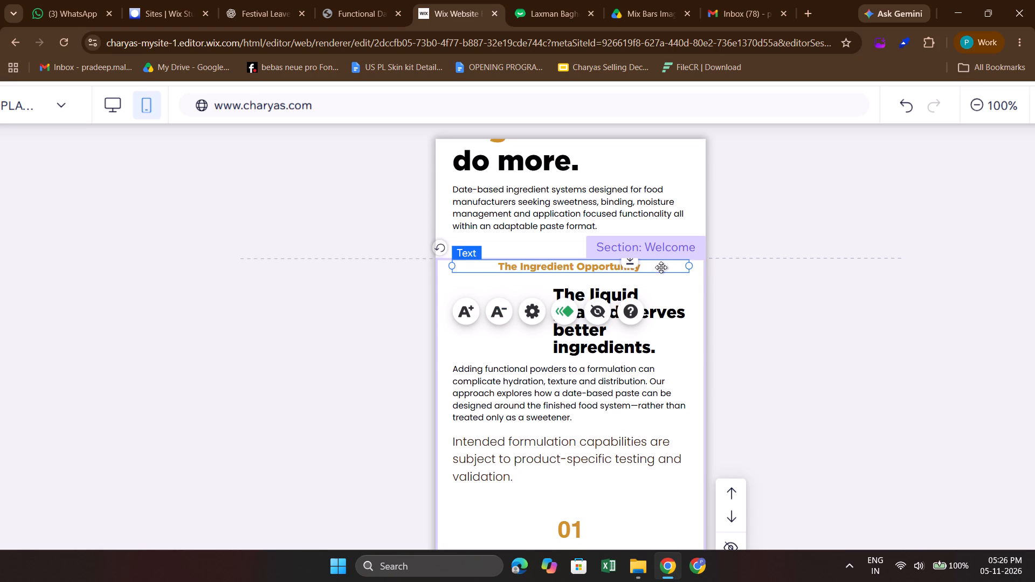
# Narrow the text box of the mobile "The Ingredient Opportunity" label so the text sits near the left margin.
pyautogui.moveTo(690, 266); pyautogui.dragTo(627, 261)
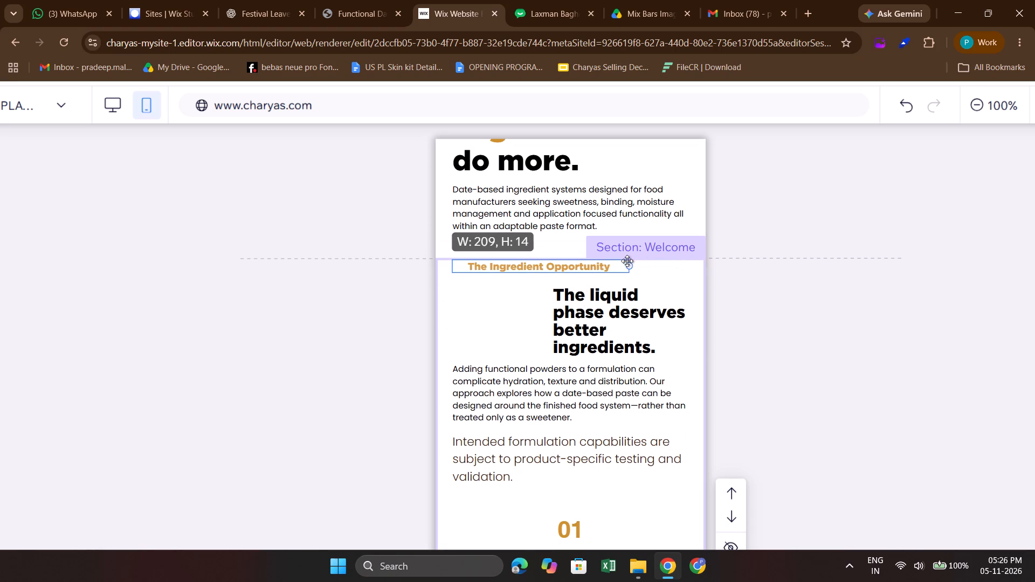
pyautogui.moveTo(627, 261); pyautogui.dragTo(609, 264)
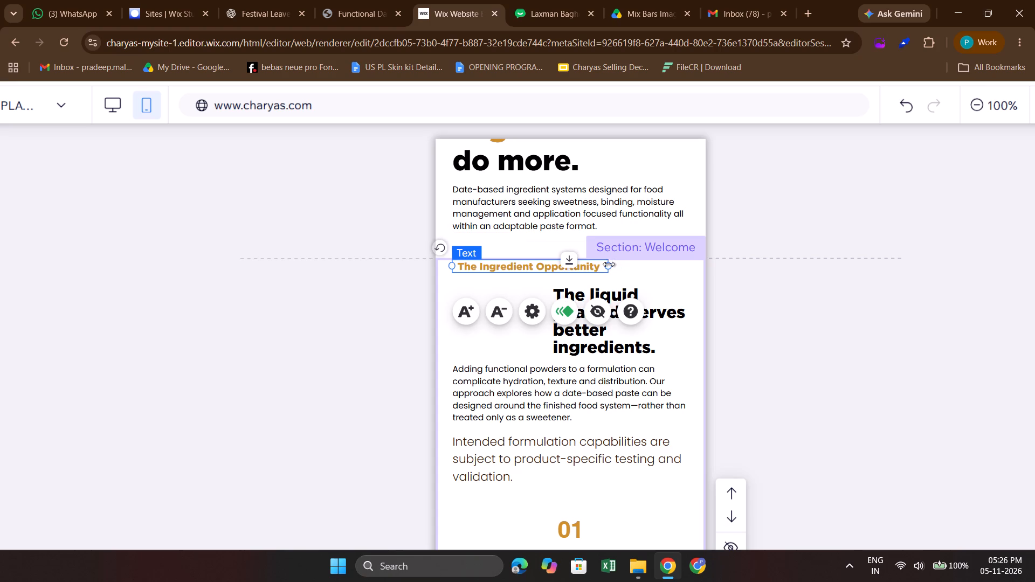
# Move the mobile heading "The liquid phase deserves better ingredients." under the orange label, left-aligned with its text, and widen its box to wrap on three lines.
pyautogui.click(631, 288)
pyautogui.moveTo(619, 310); pyautogui.dragTo(592, 307)
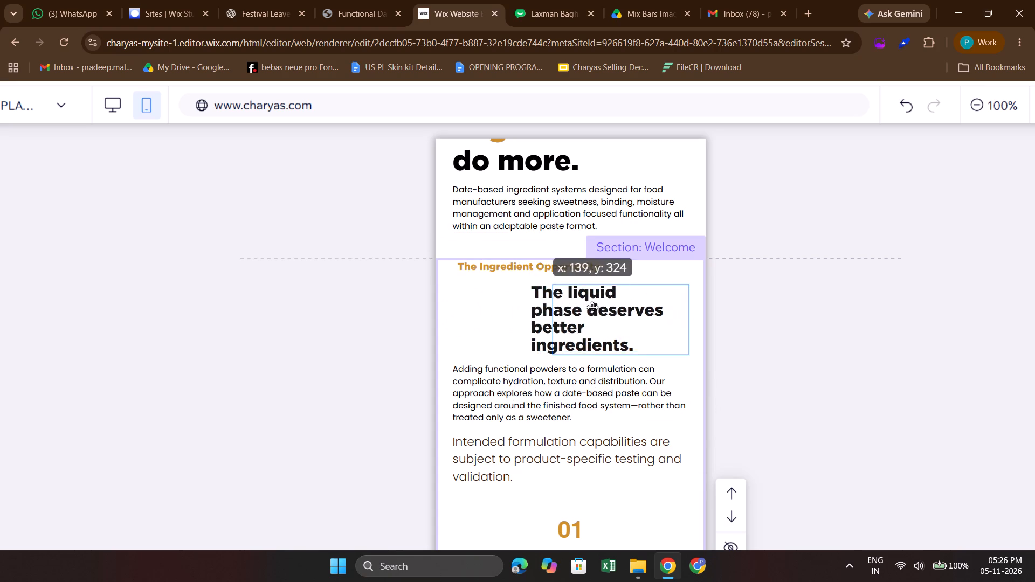
pyautogui.moveTo(592, 307); pyautogui.dragTo(528, 306)
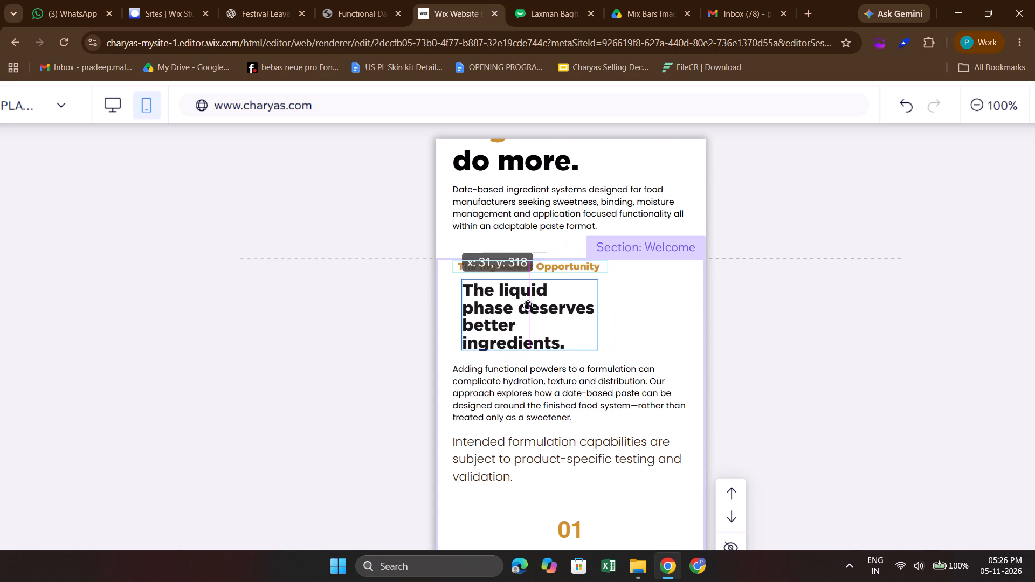
pyautogui.moveTo(528, 306); pyautogui.dragTo(527, 306)
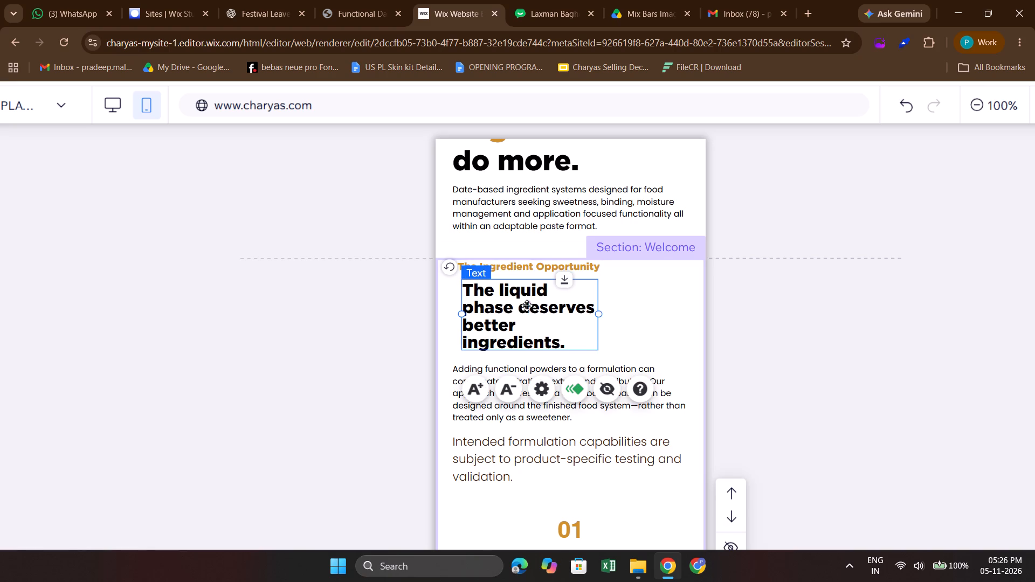
pyautogui.moveTo(598, 317); pyautogui.dragTo(631, 322)
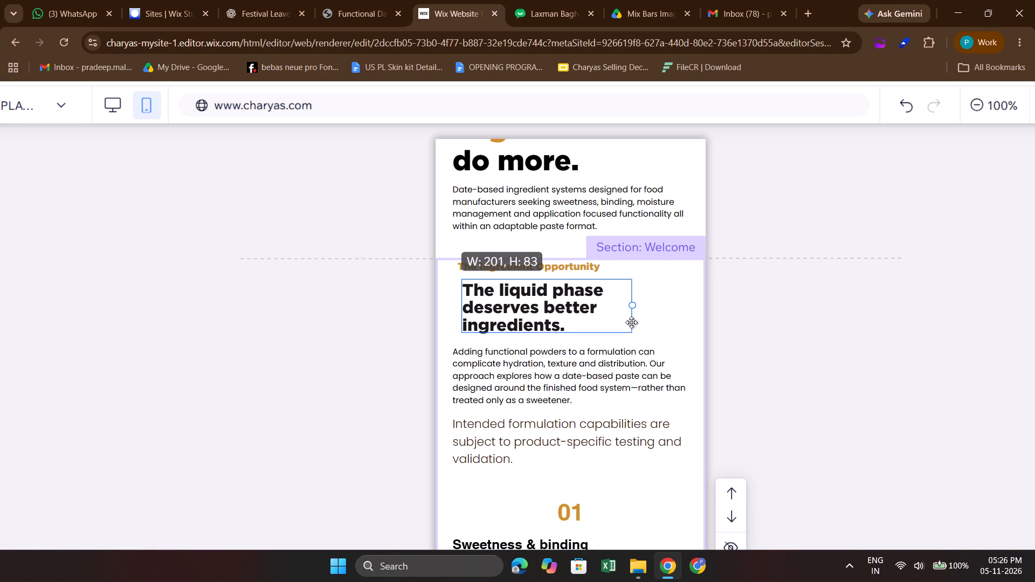
pyautogui.moveTo(631, 322); pyautogui.dragTo(618, 321)
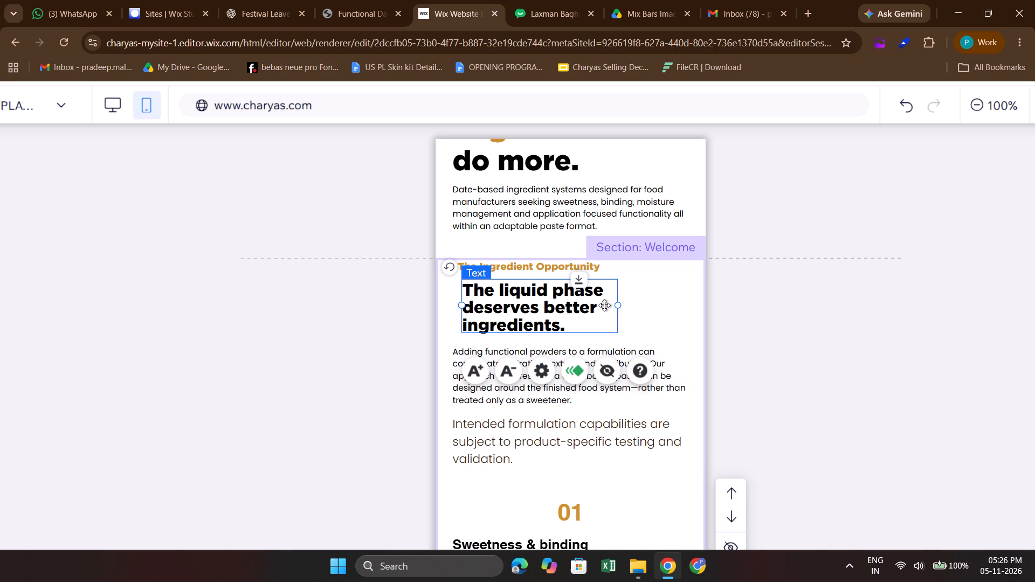
pyautogui.click(805, 342)
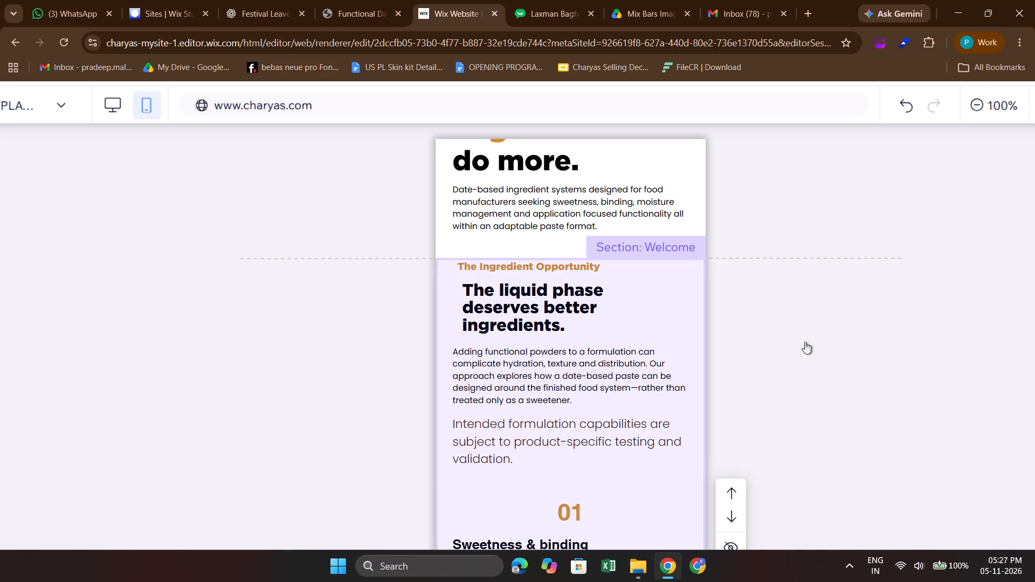
pyautogui.scroll(-1, 805, 342)
pyautogui.click(567, 274)
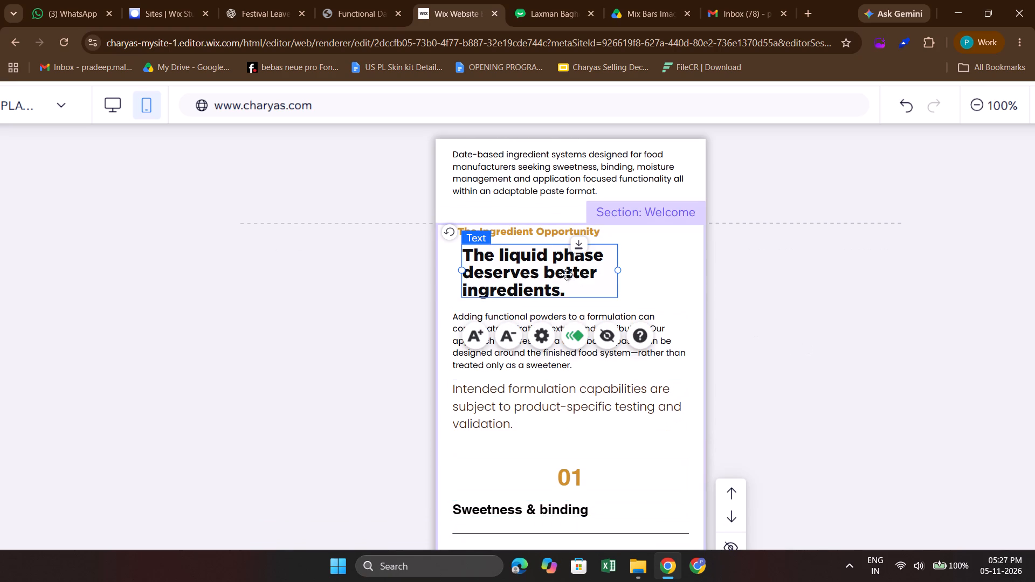
pyautogui.click(567, 274)
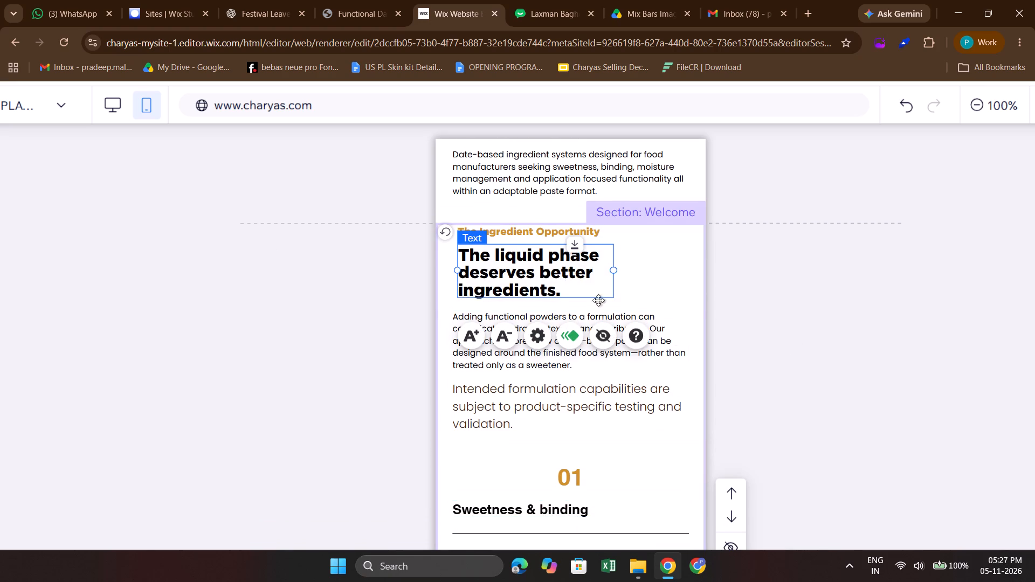
pyautogui.click(722, 330)
# Compare the mobile Ingredient Opportunity text with the section's desktop layout, ending in the mobile version.
pyautogui.scroll(-1, 722, 330)
pyautogui.click(673, 384)
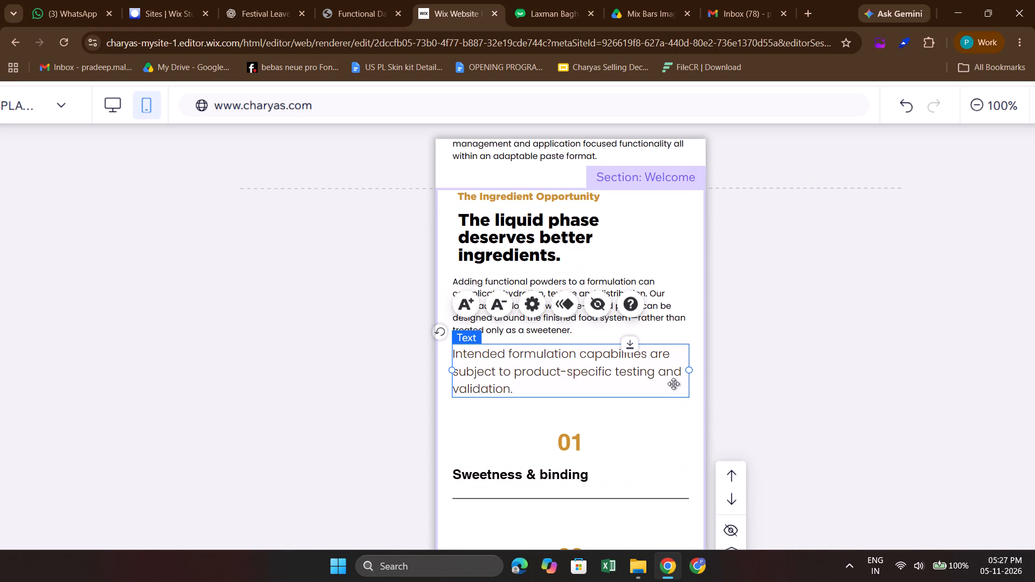
pyautogui.scroll(1, 673, 384)
pyautogui.click(666, 255)
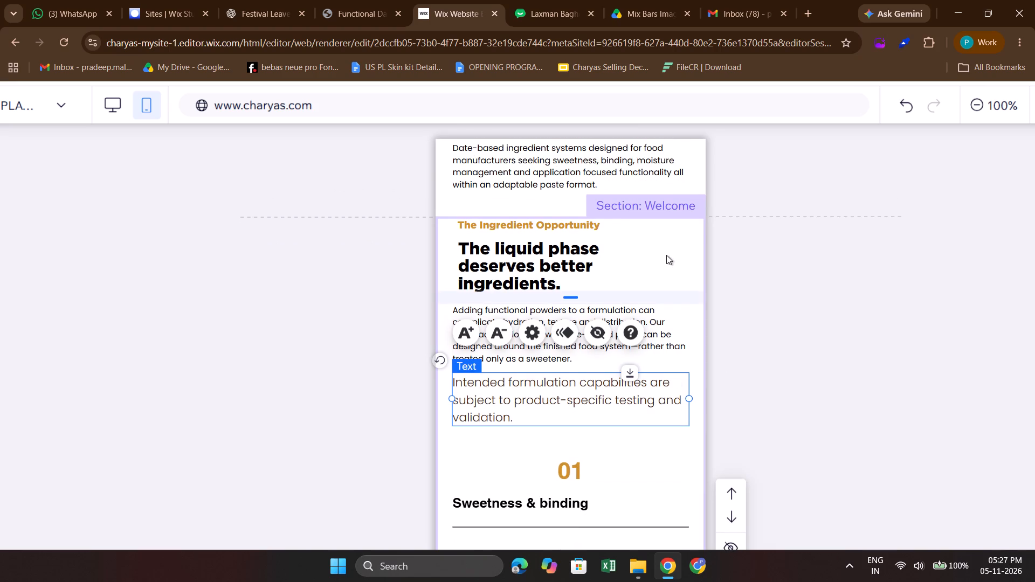
pyautogui.click(579, 339)
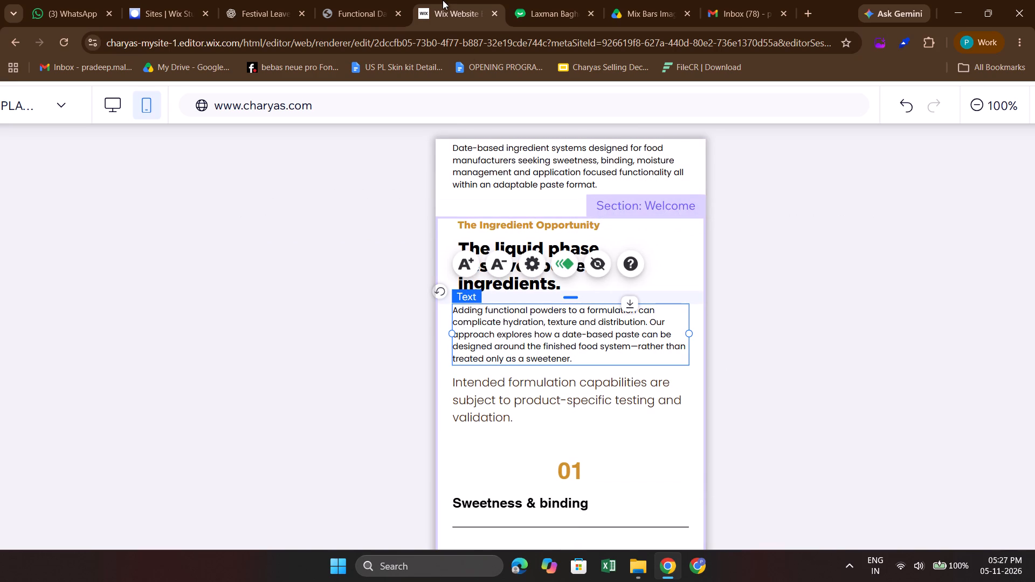
pyautogui.click(122, 102)
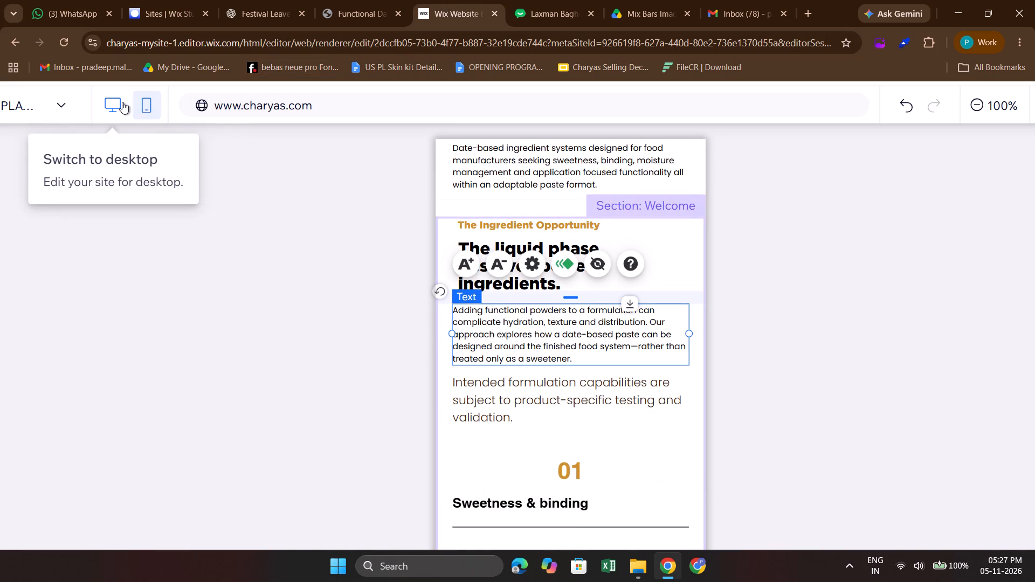
pyautogui.hscroll(1, 540, 319)
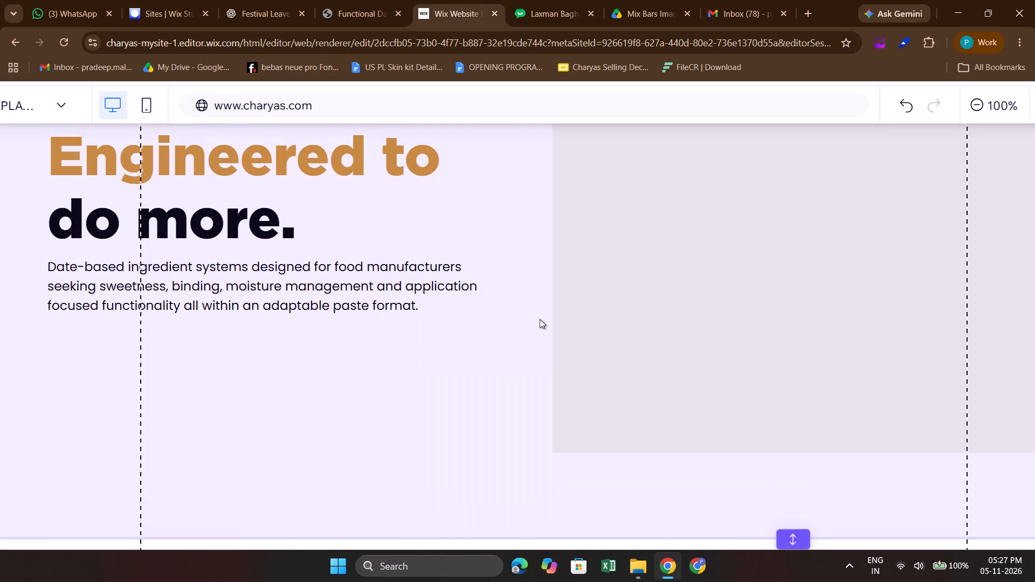
pyautogui.hscroll(1, 540, 319)
pyautogui.scroll(1, 540, 319)
pyautogui.scroll(-1, 540, 319)
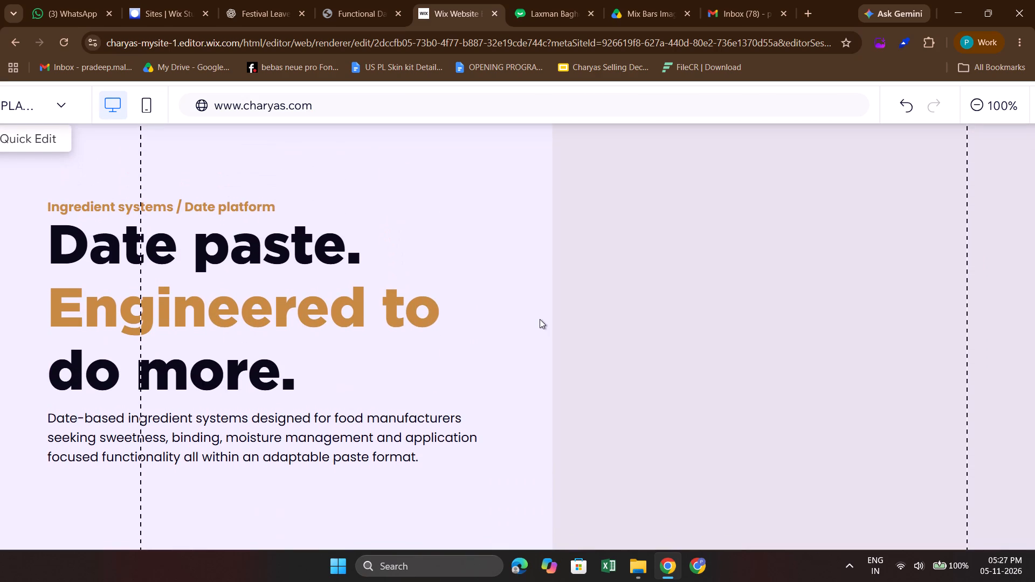
pyautogui.scroll(4, 407, 313)
pyautogui.scroll(-4, 407, 313)
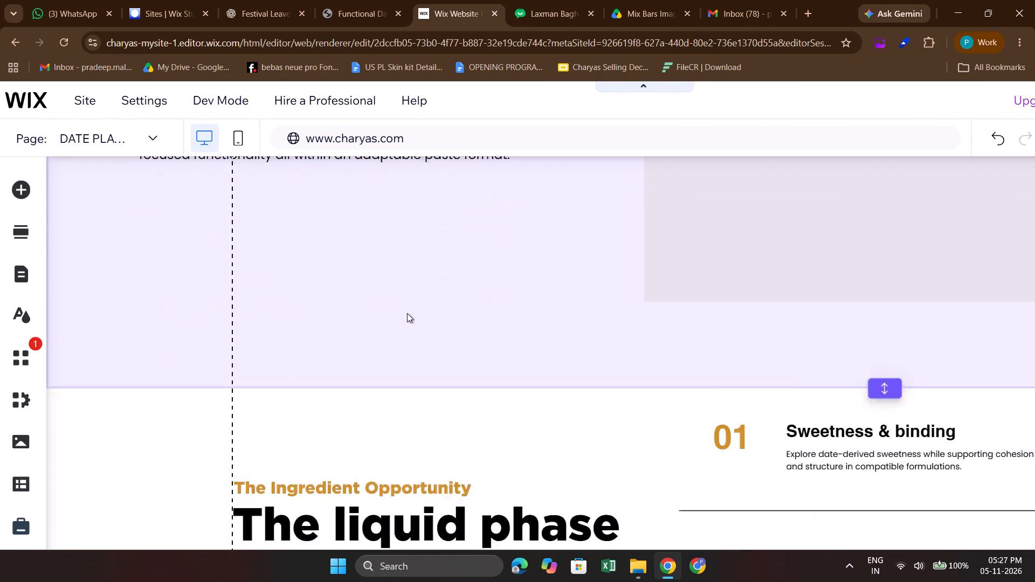
pyautogui.scroll(-2, 407, 313)
pyautogui.scroll(-1, 469, 363)
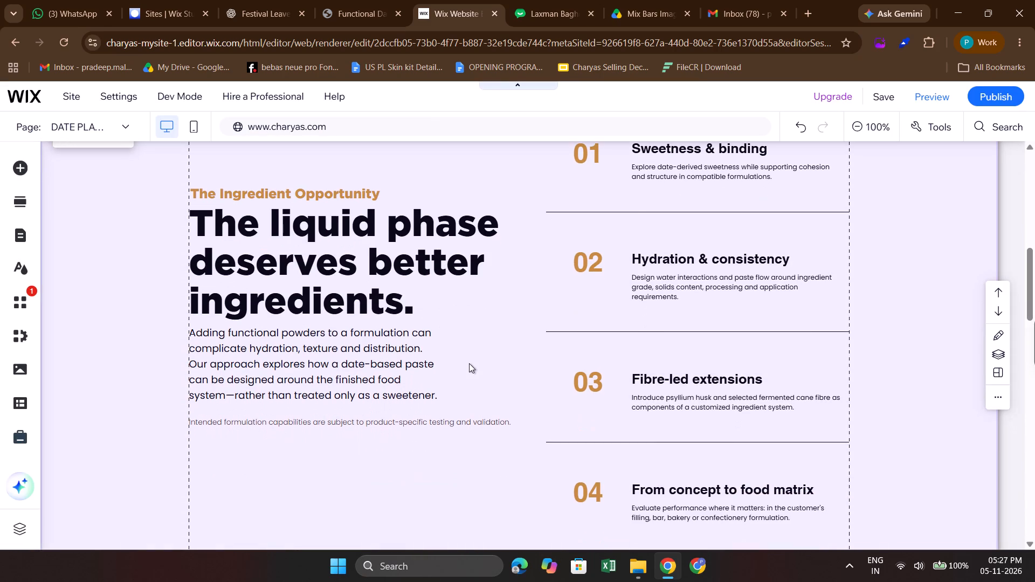
pyautogui.scroll(1, 434, 244)
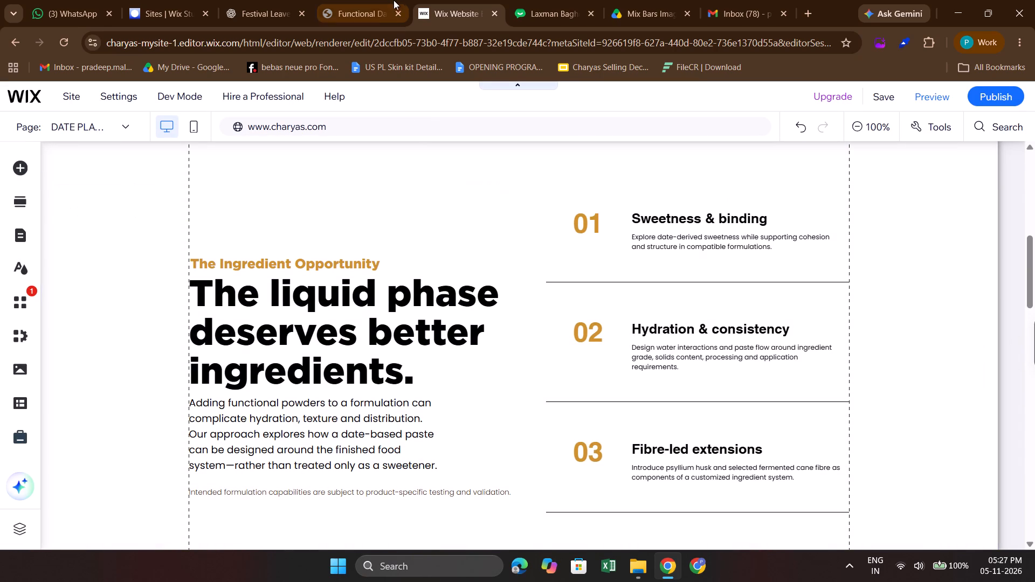
pyautogui.click(190, 127)
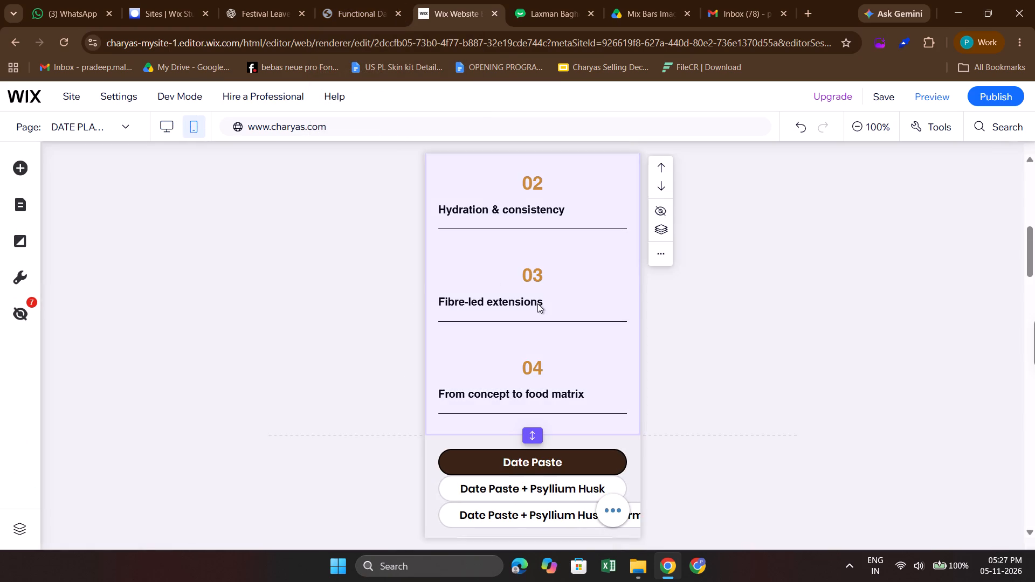
# Increase the mobile "The liquid phase deserves better ingredients." heading to 29 px, widening its text box to keep it on three lines.
pyautogui.scroll(3, 537, 303)
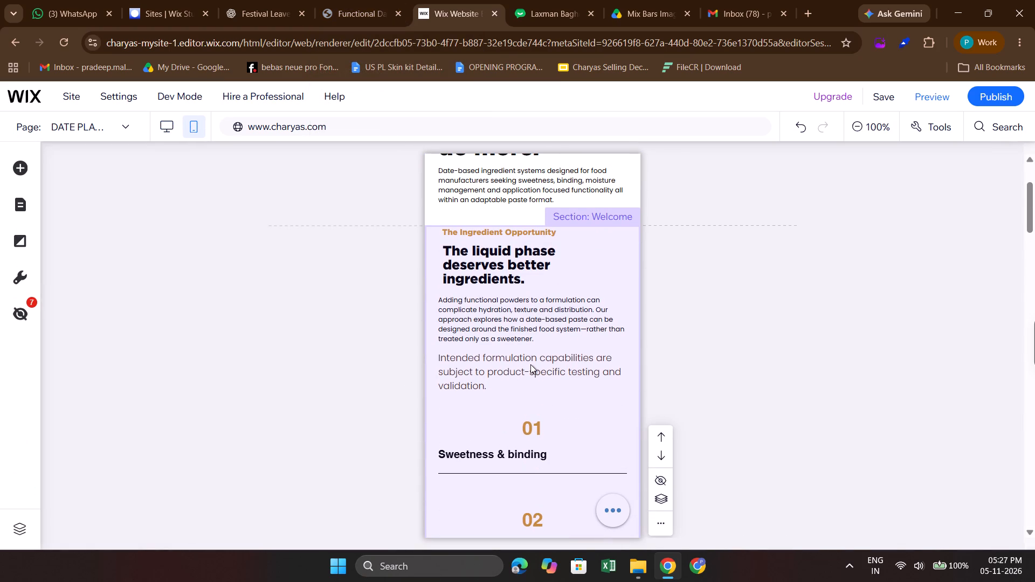
pyautogui.click(530, 364)
pyautogui.click(530, 364)
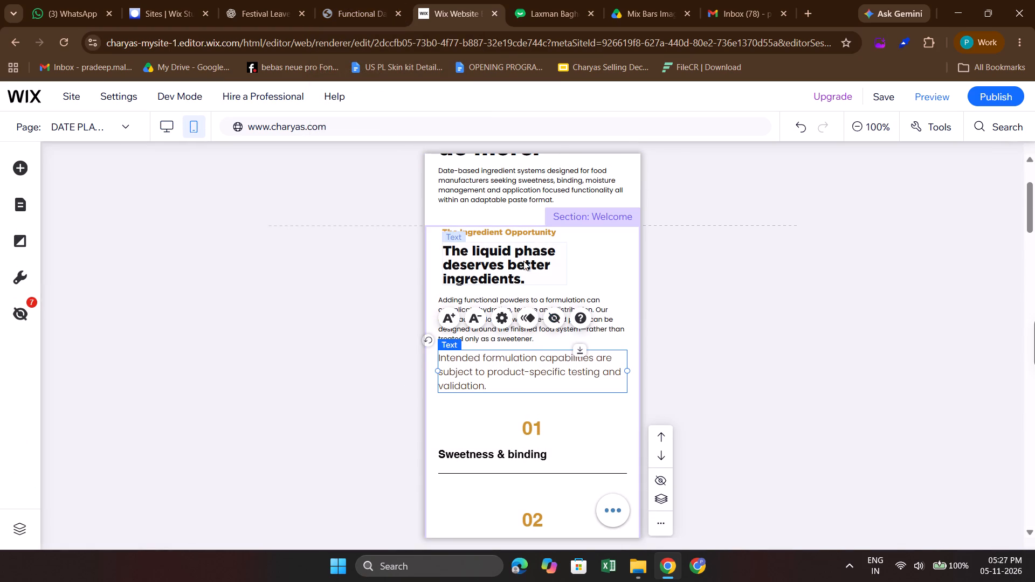
pyautogui.click(523, 261)
pyautogui.click(456, 314)
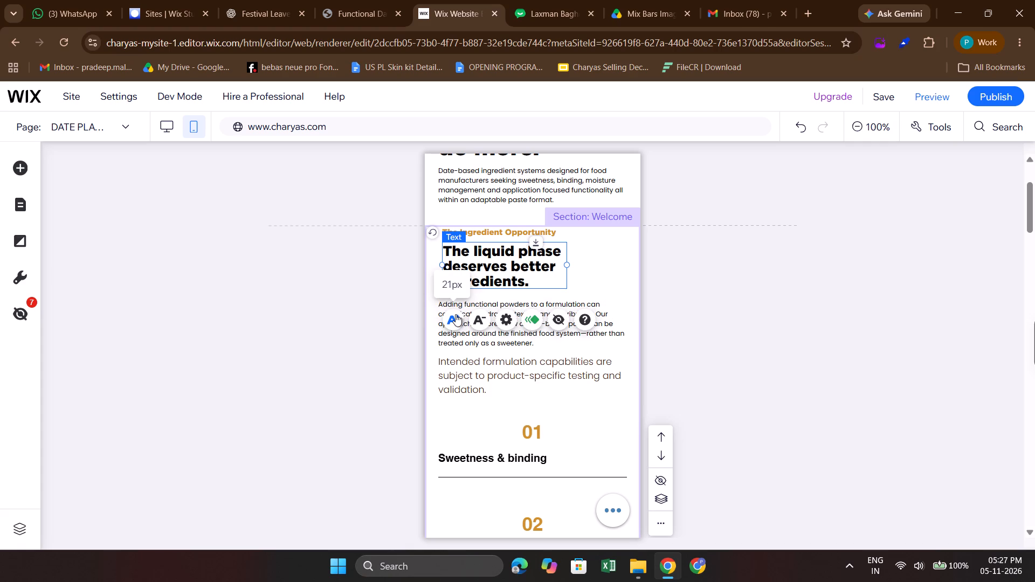
pyautogui.click(456, 314)
pyautogui.click(456, 314)
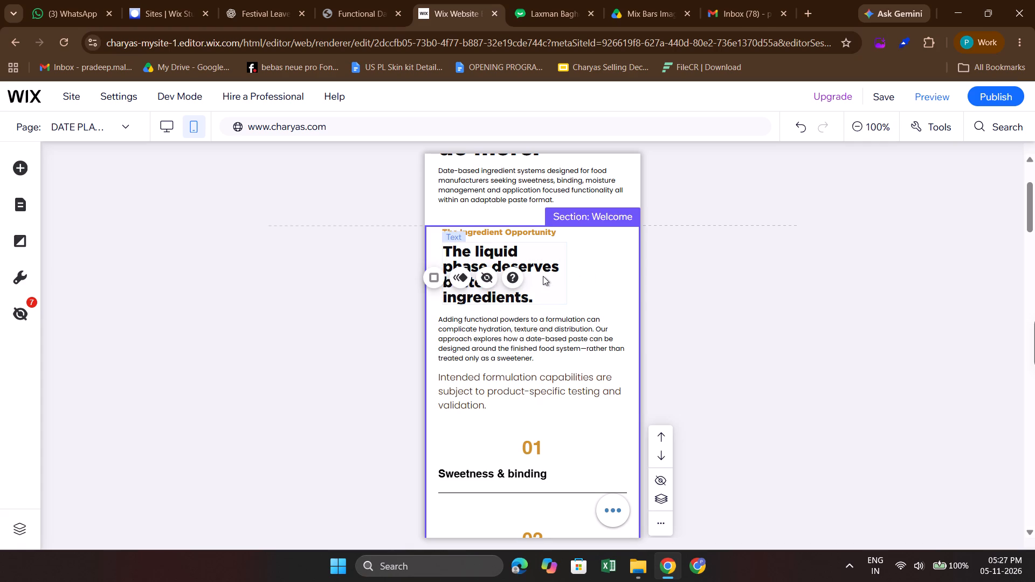
pyautogui.click(543, 276)
pyautogui.moveTo(567, 272); pyautogui.dragTo(598, 269)
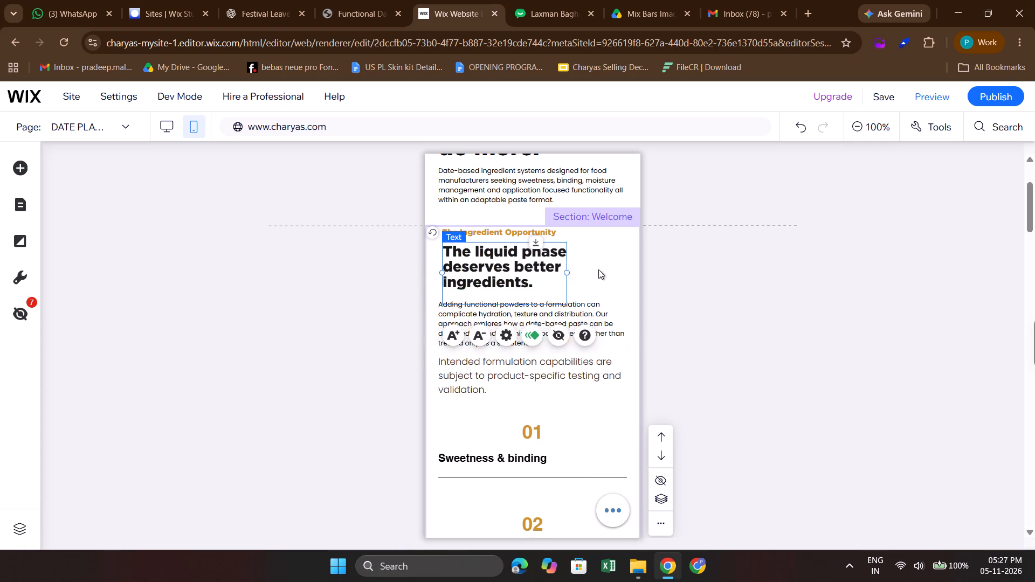
pyautogui.moveTo(598, 269); pyautogui.dragTo(624, 267)
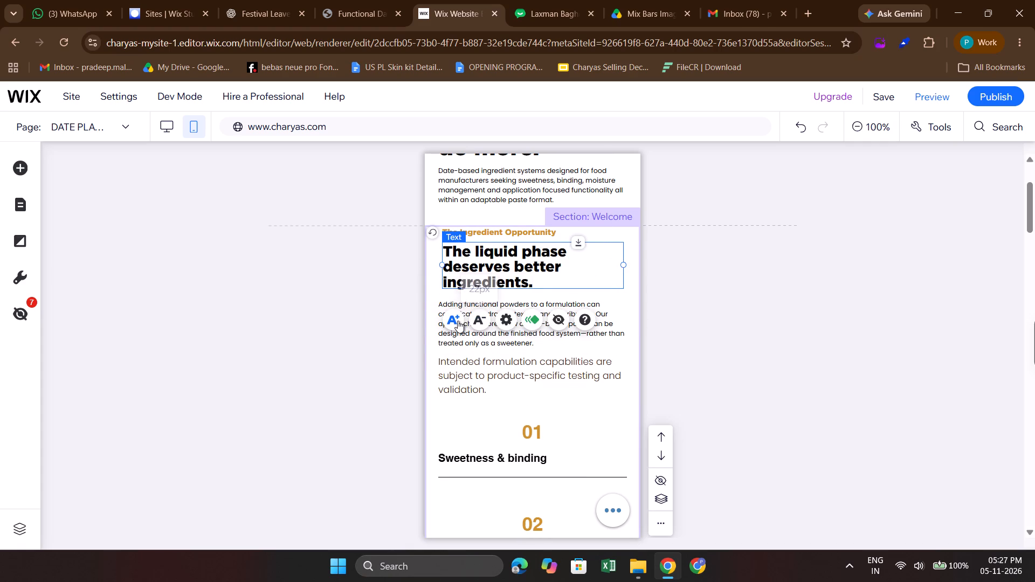
pyautogui.click(457, 321)
pyautogui.click(457, 321)
pyautogui.tripleClick(457, 321)
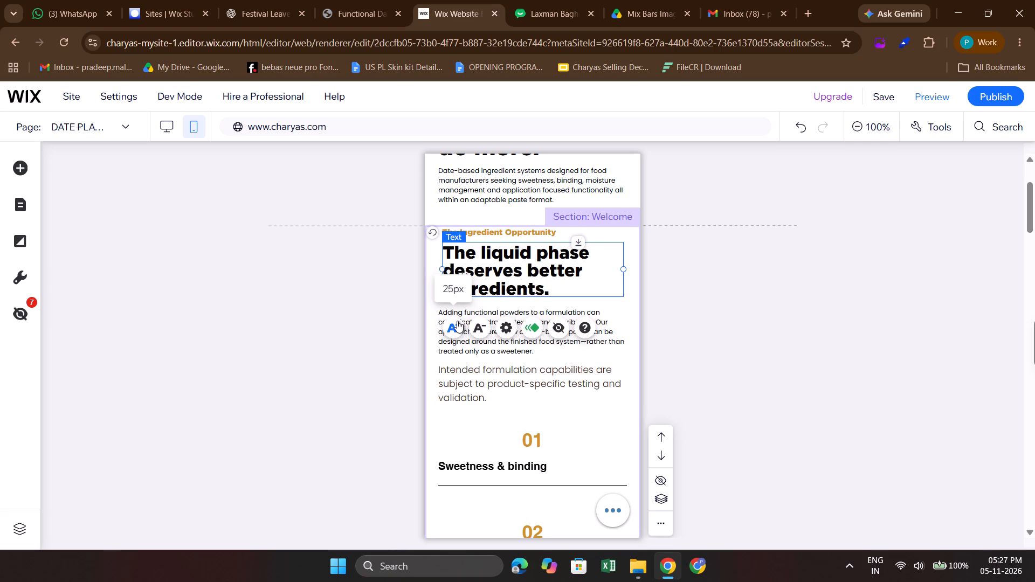
pyautogui.click(457, 321)
pyautogui.tripleClick(457, 321)
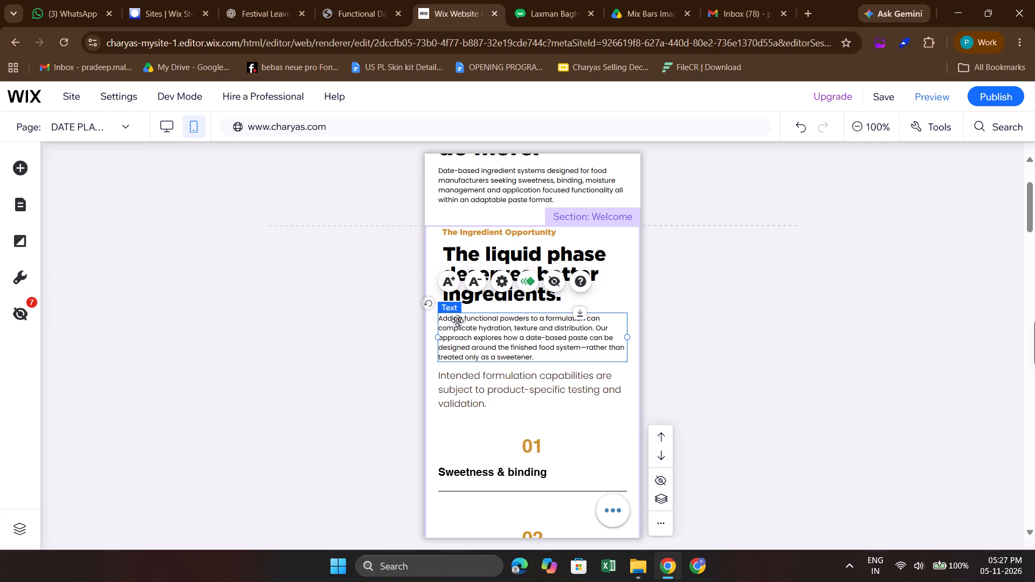
pyautogui.click(553, 250)
pyautogui.click(451, 335)
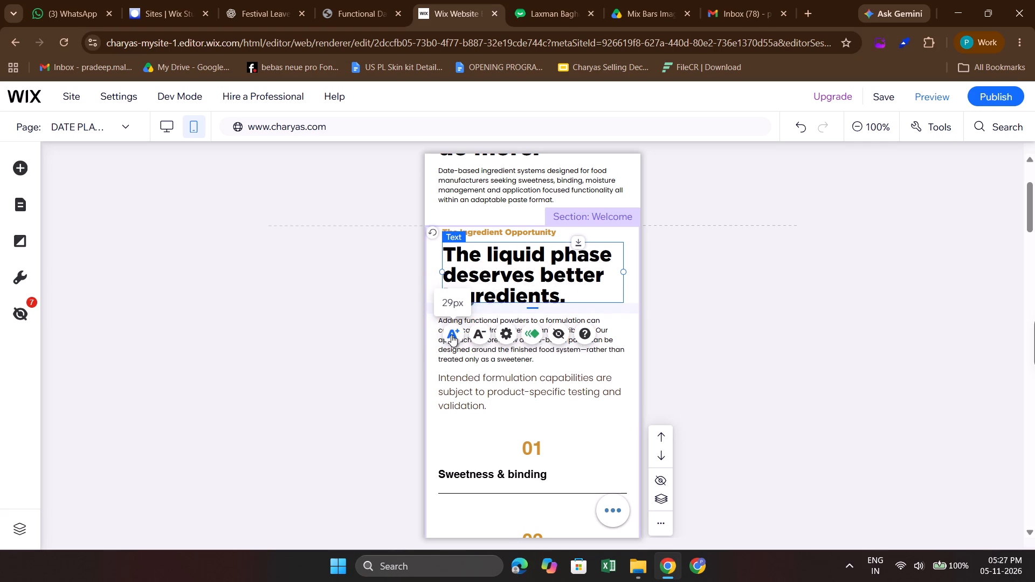
pyautogui.click(735, 284)
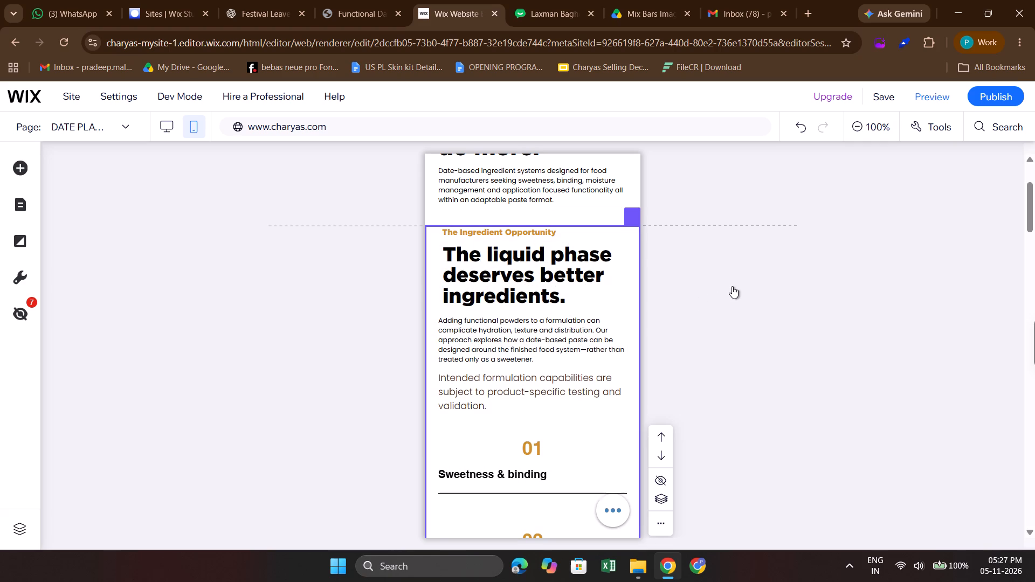
# Reduce the font size of the mobile "Intended formulation capabilities..." disclaimer to 6 px so it fits on one line.
pyautogui.click(565, 338)
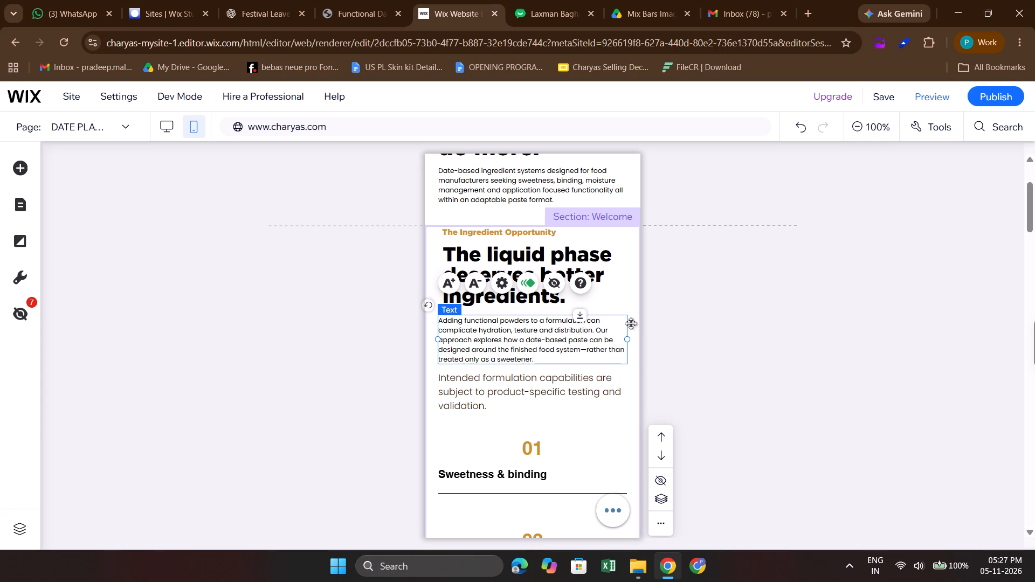
pyautogui.click(551, 393)
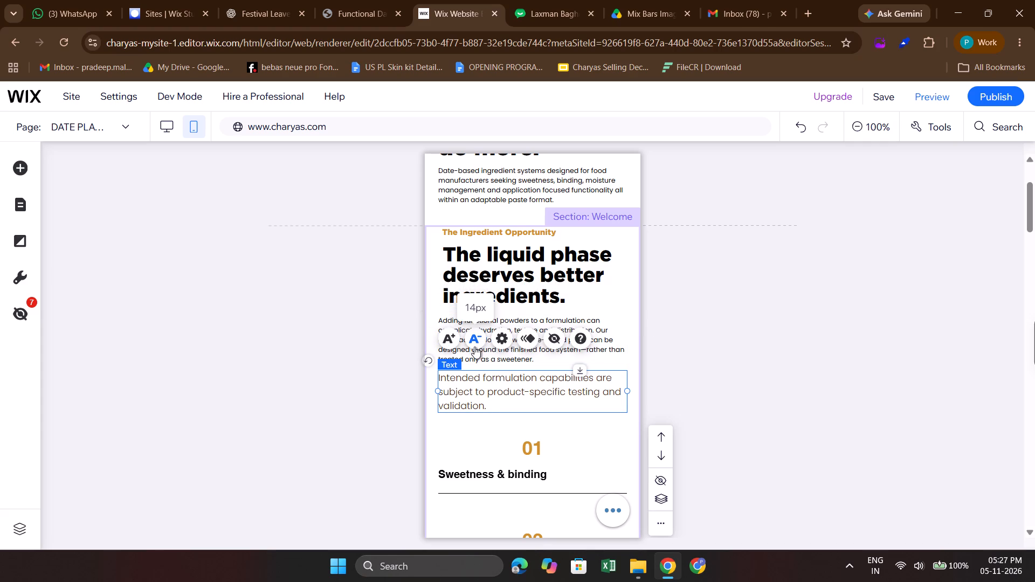
pyautogui.tripleClick(474, 347)
pyautogui.tripleClick(474, 347)
pyautogui.tripleClick(474, 347)
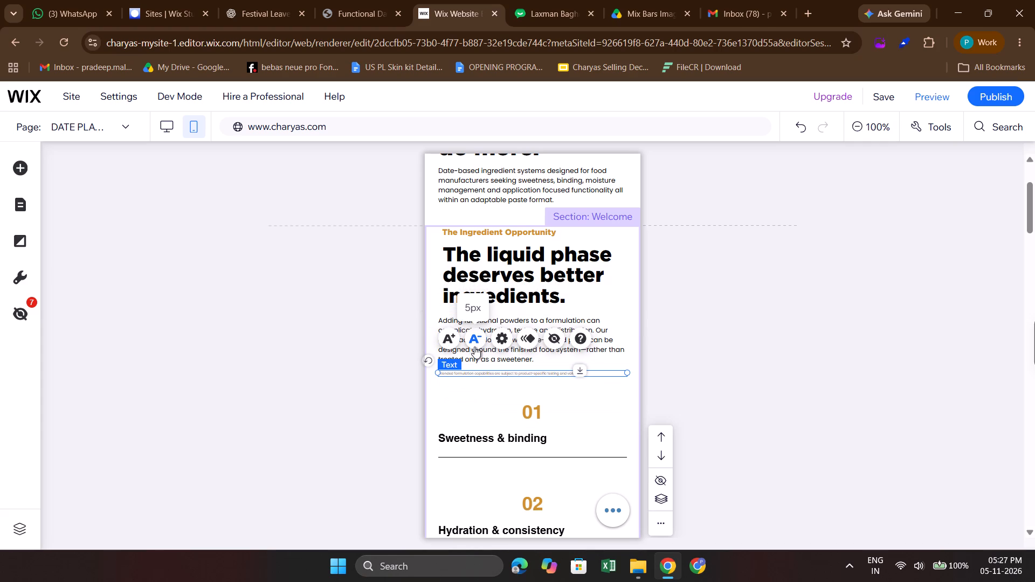
pyautogui.click(441, 344)
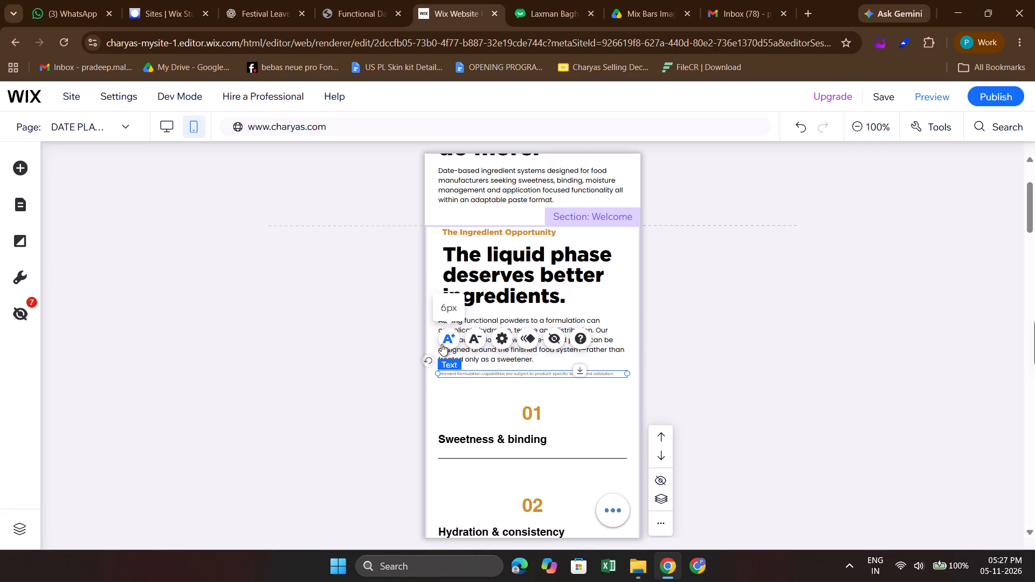
pyautogui.click(602, 423)
pyautogui.scroll(-1, 602, 423)
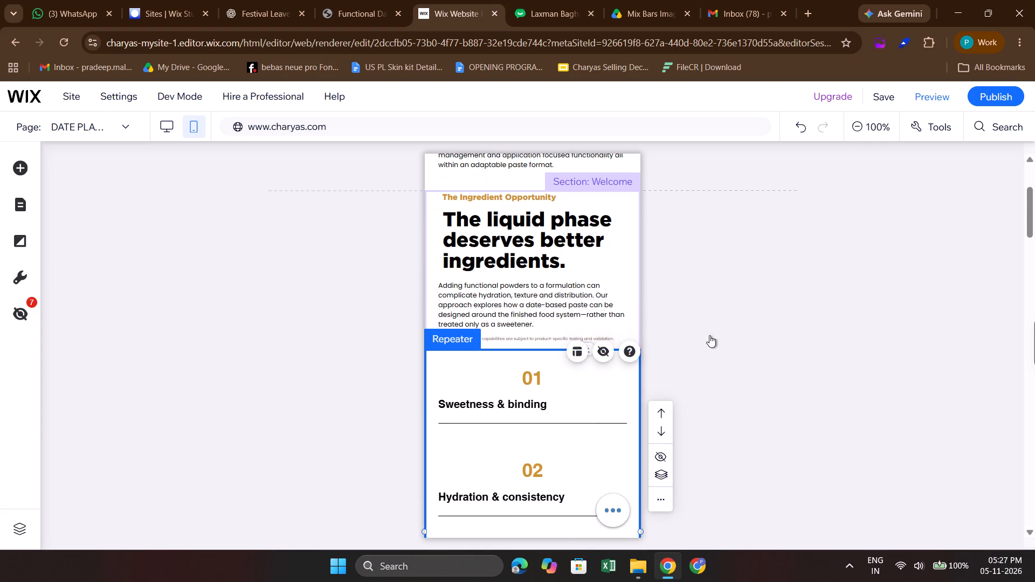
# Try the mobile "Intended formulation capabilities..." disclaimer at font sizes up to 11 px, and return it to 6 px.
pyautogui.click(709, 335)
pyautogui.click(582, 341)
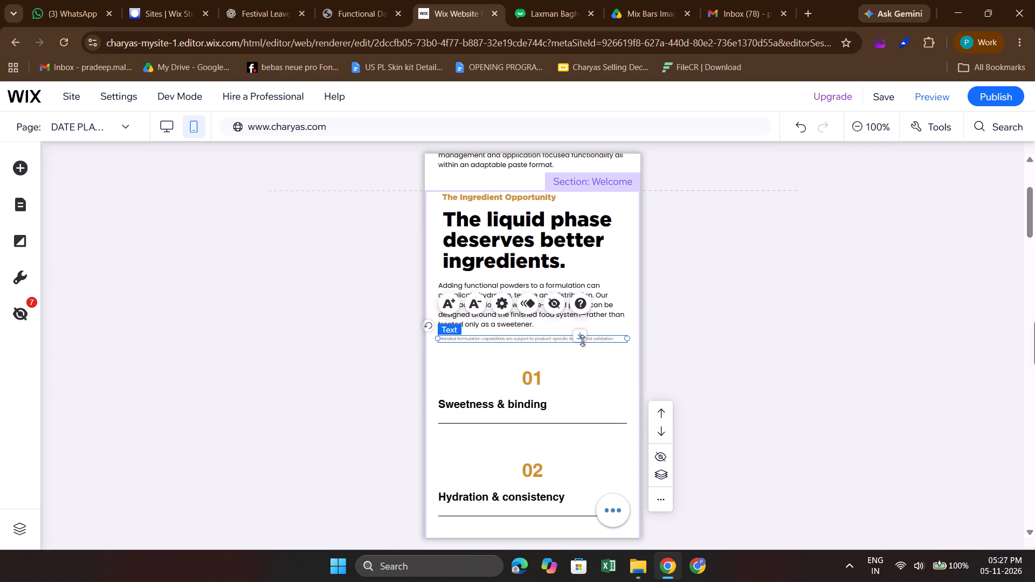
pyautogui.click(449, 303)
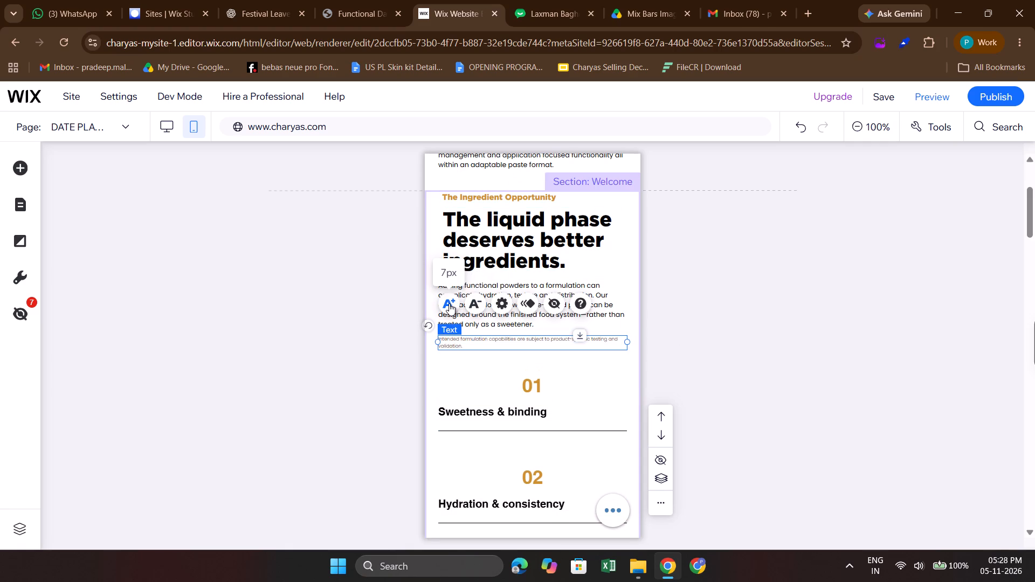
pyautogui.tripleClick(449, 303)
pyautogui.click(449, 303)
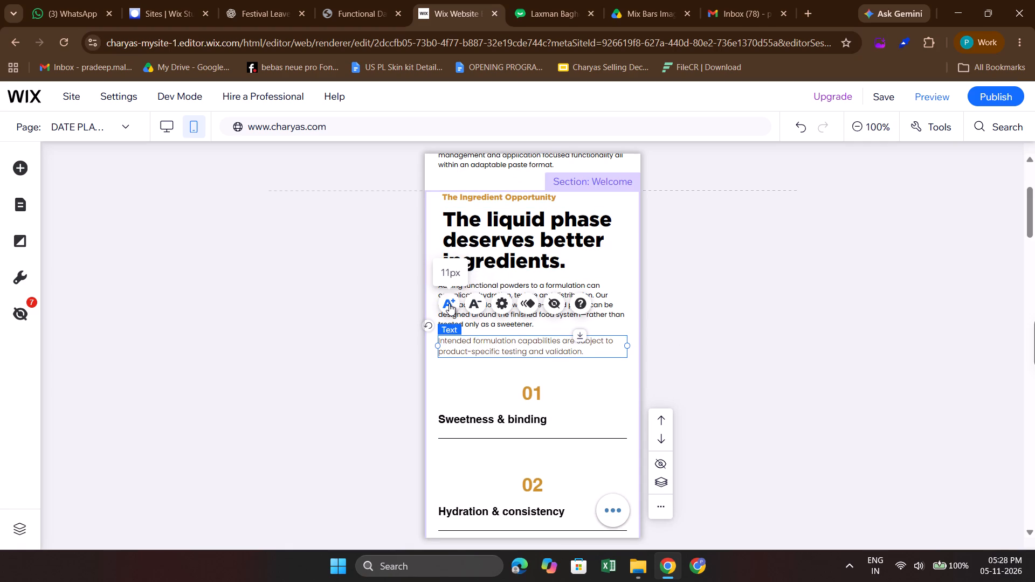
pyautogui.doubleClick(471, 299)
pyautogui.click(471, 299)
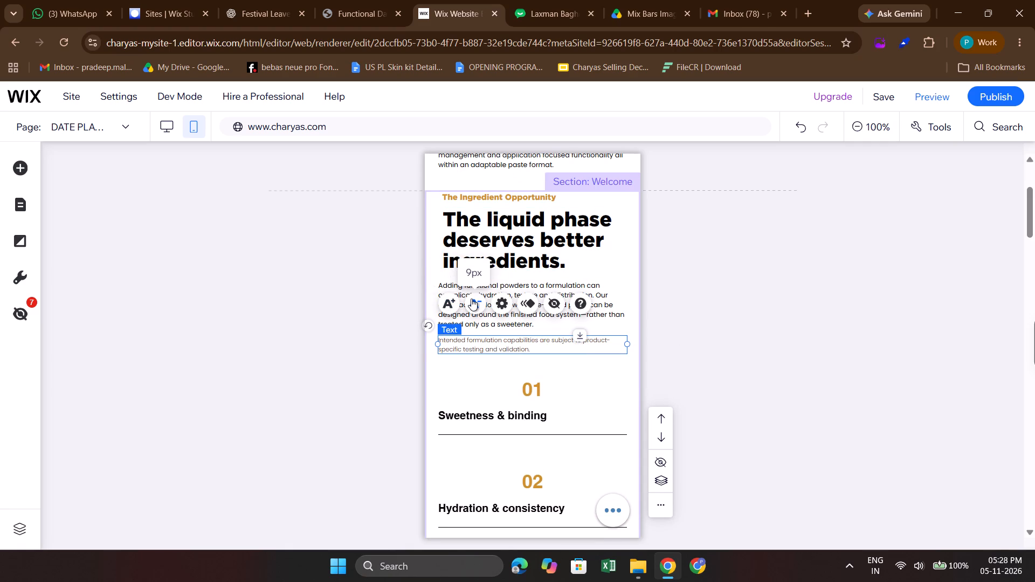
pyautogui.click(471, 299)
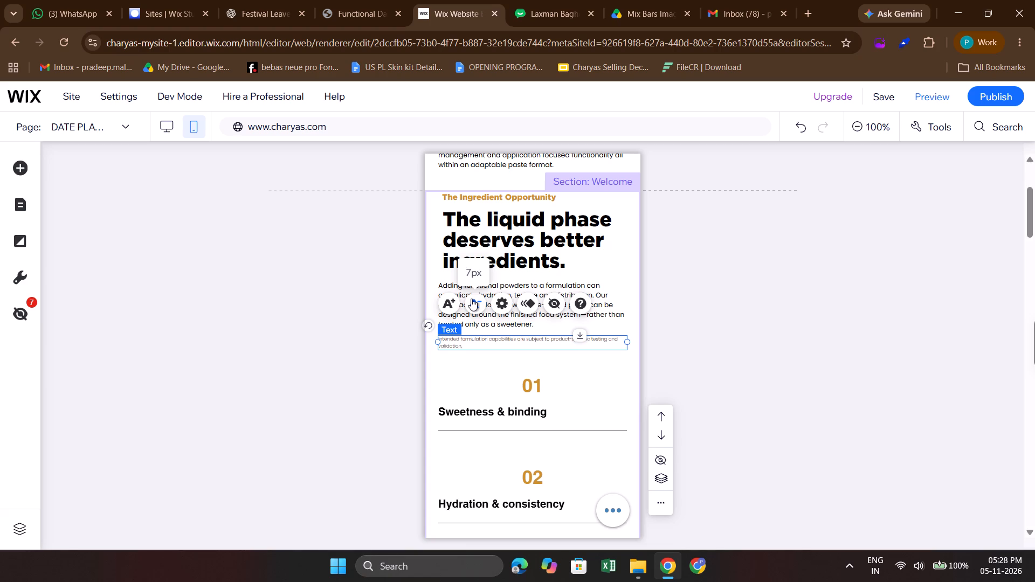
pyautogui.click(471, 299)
# Select the mobile repeater holding the numbered items from "Sweetness & binding" to "From concept to food matrix".
pyautogui.scroll(-1, 653, 377)
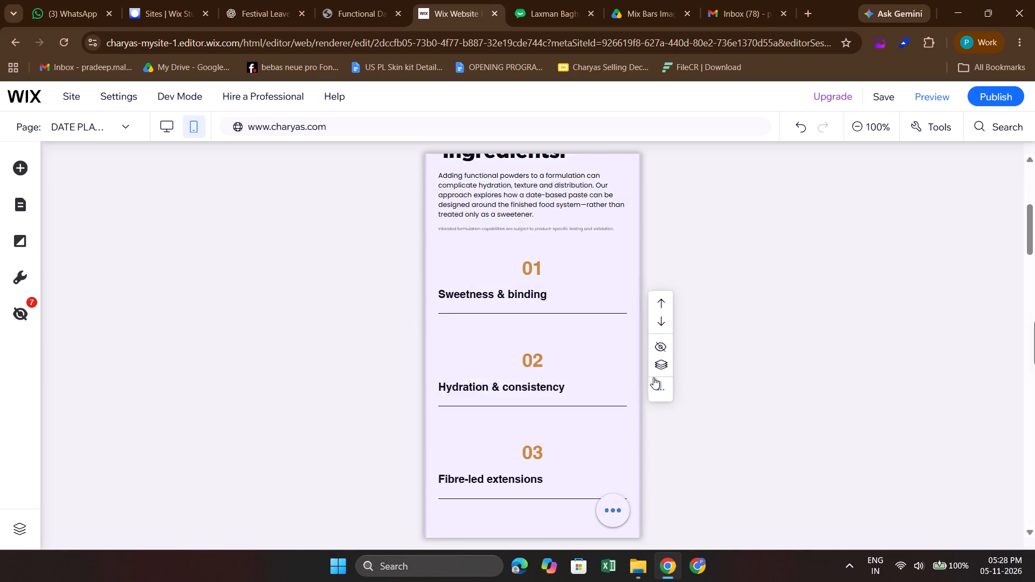
pyautogui.scroll(-1, 653, 377)
pyautogui.click(750, 384)
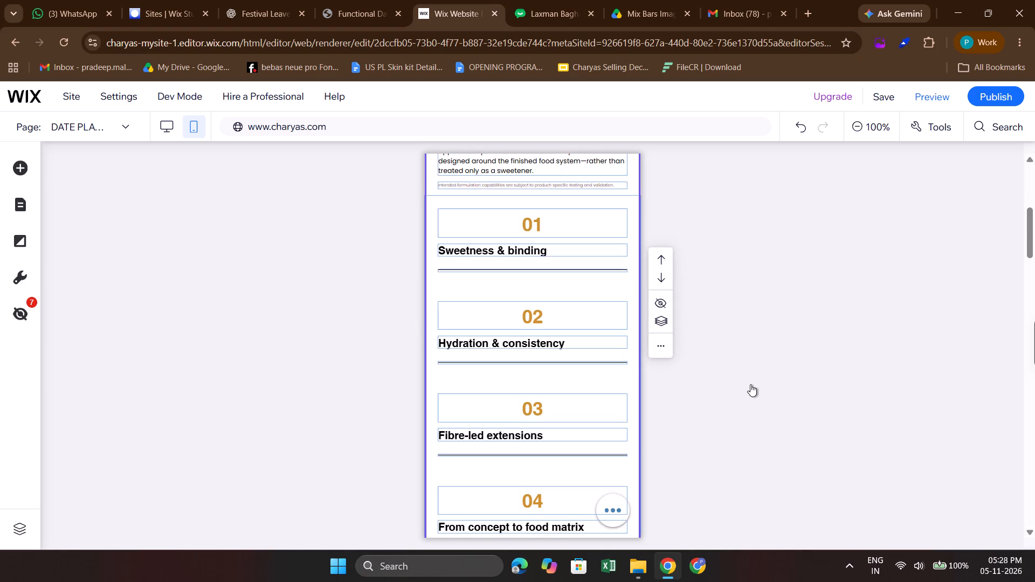
pyautogui.click(408, 276)
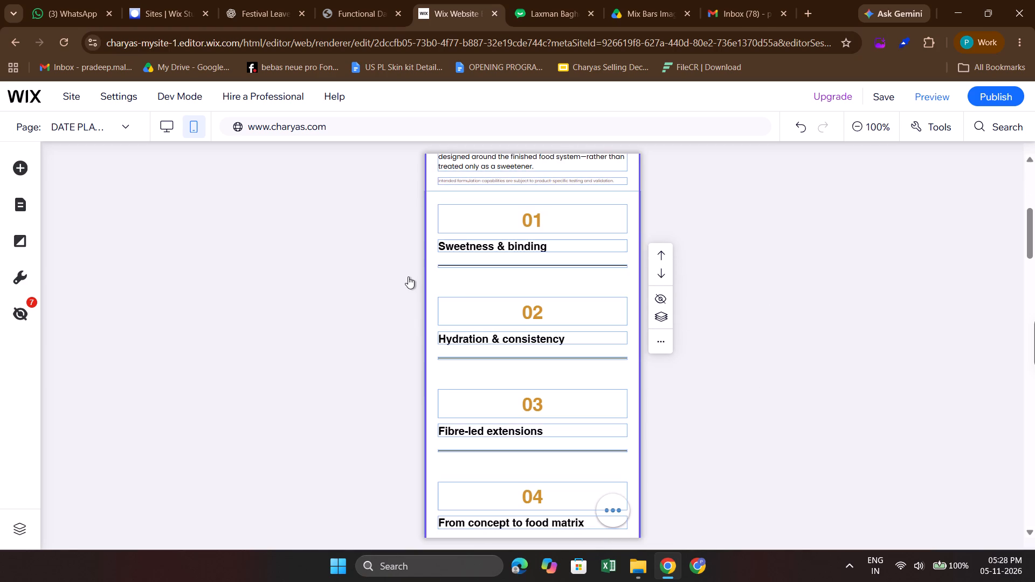
pyautogui.click(470, 306)
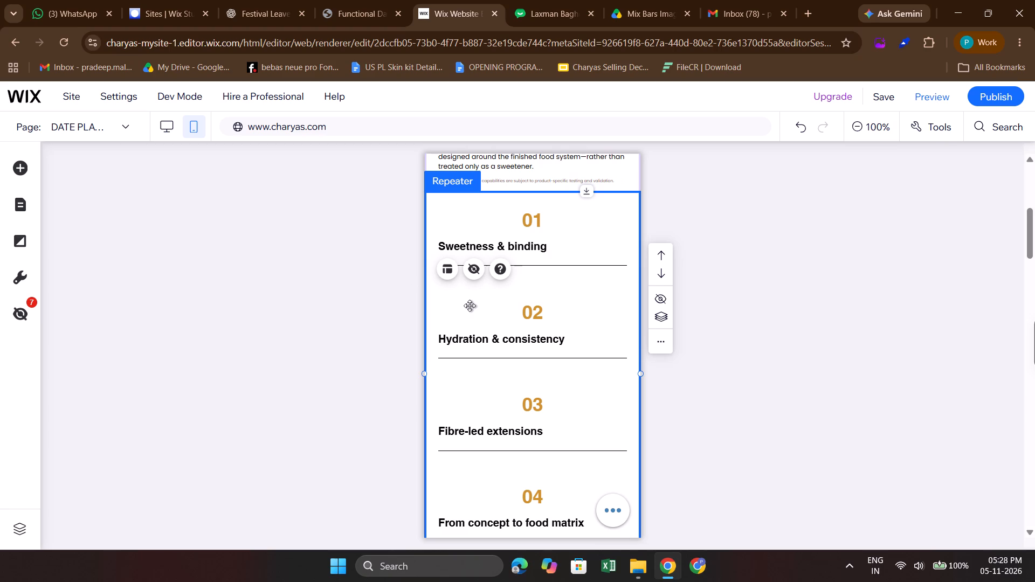
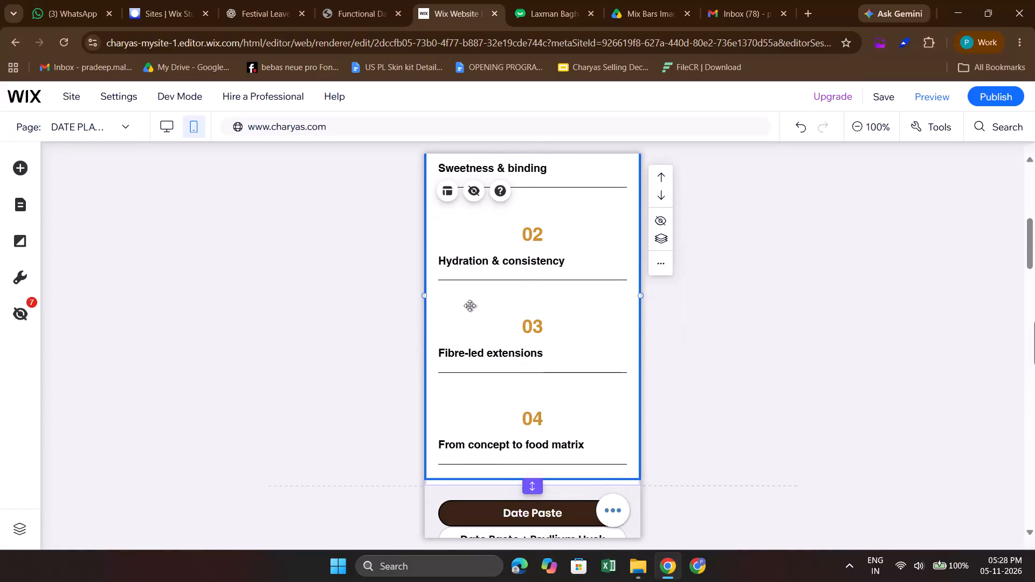
# Center-align the mobile repeater's item titles, starting from the "Sweetness & binding" text.
pyautogui.scroll(1, 470, 306)
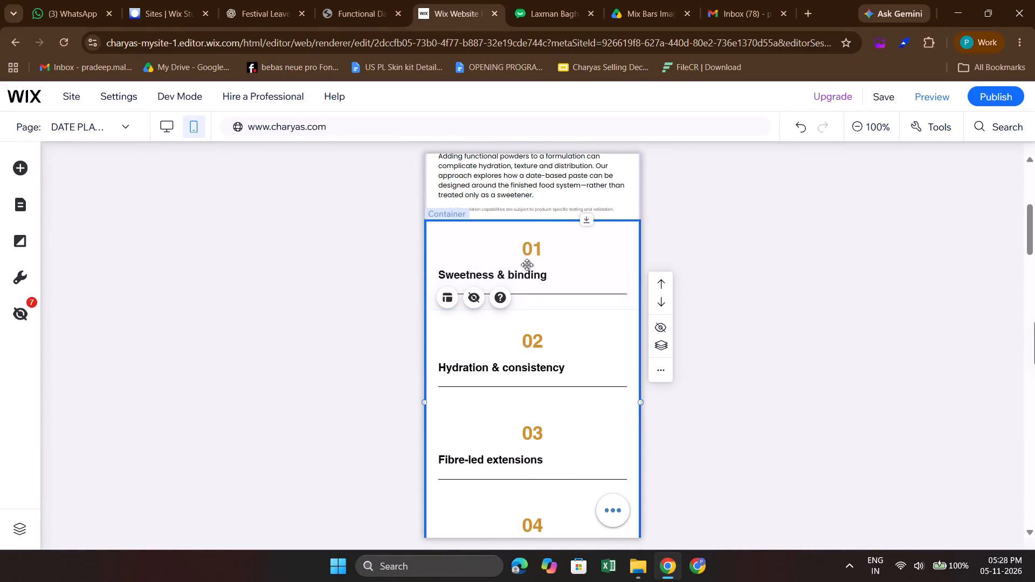
pyautogui.click(536, 277)
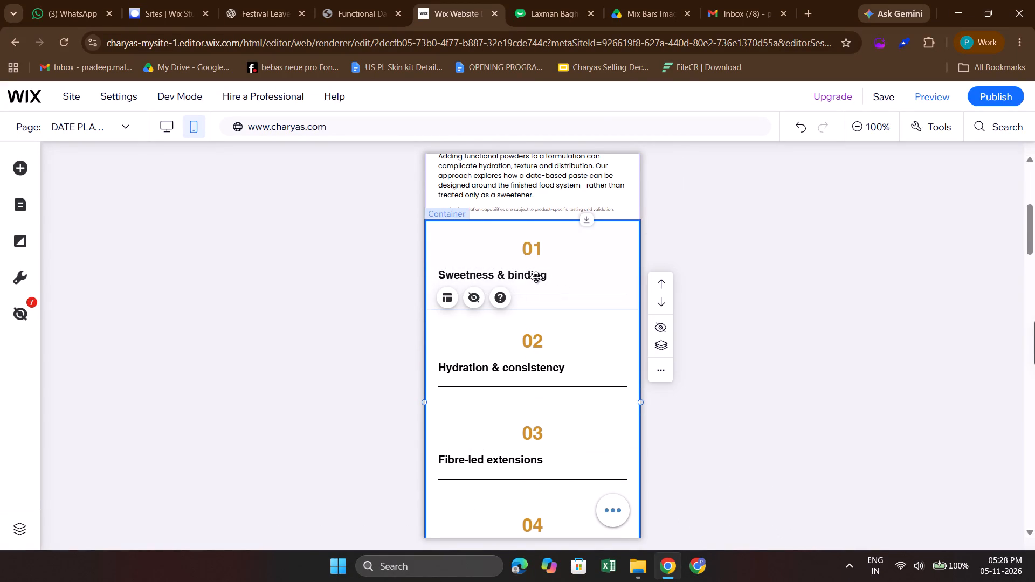
pyautogui.click(527, 276)
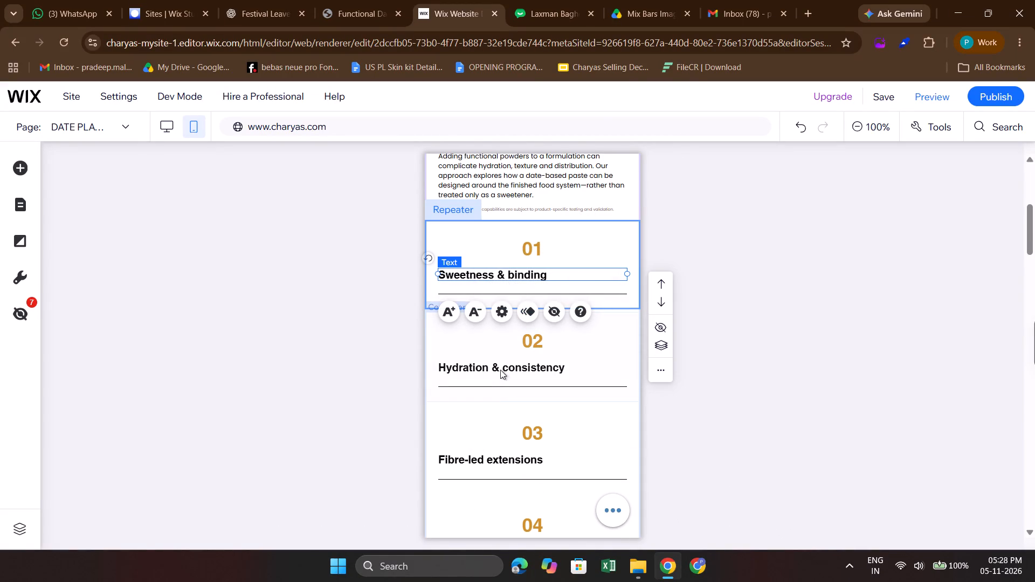
pyautogui.click(505, 313)
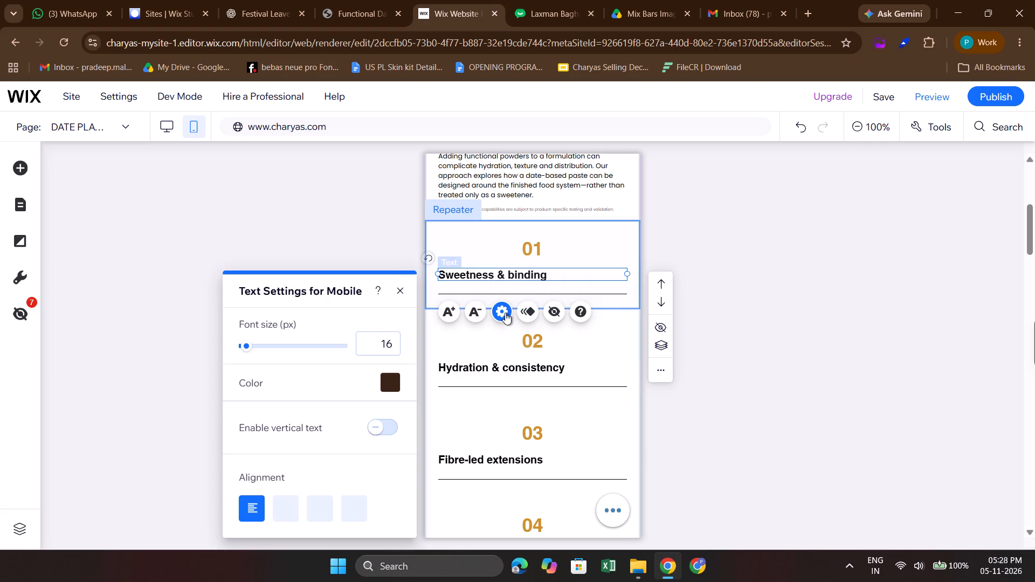
pyautogui.scroll(-2, 342, 379)
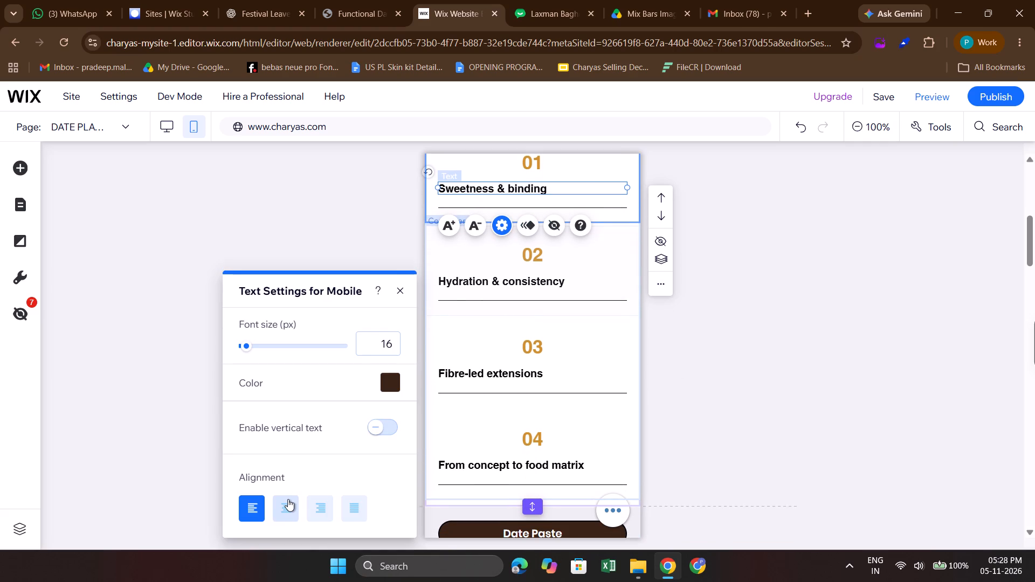
pyautogui.click(287, 501)
pyautogui.click(714, 382)
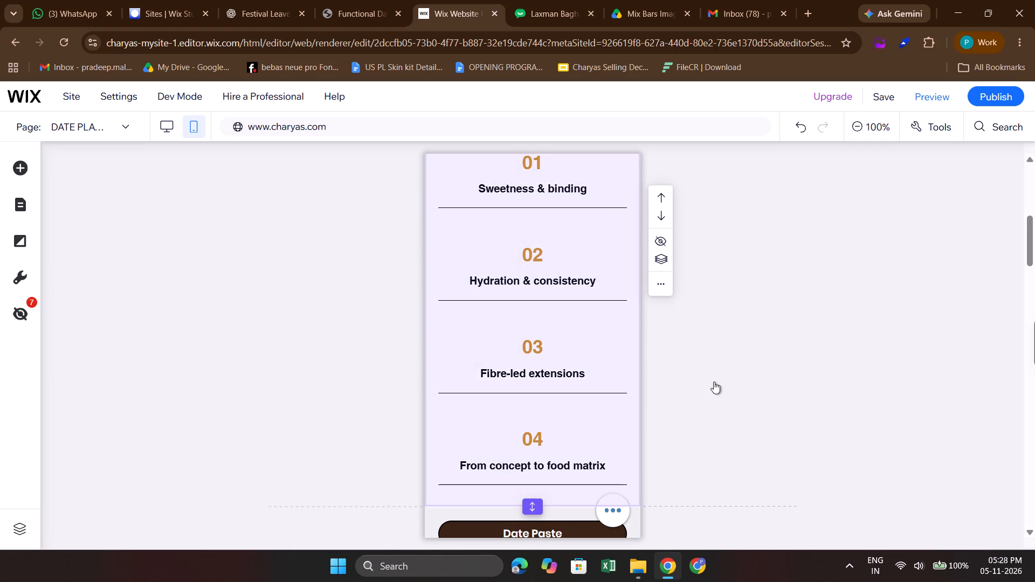
# Nudge the mobile "Intended formulation capabilities..." disclaimer slightly down, away from the paragraph above it.
pyautogui.scroll(1, 714, 382)
pyautogui.click(597, 309)
pyautogui.scroll(1, 597, 309)
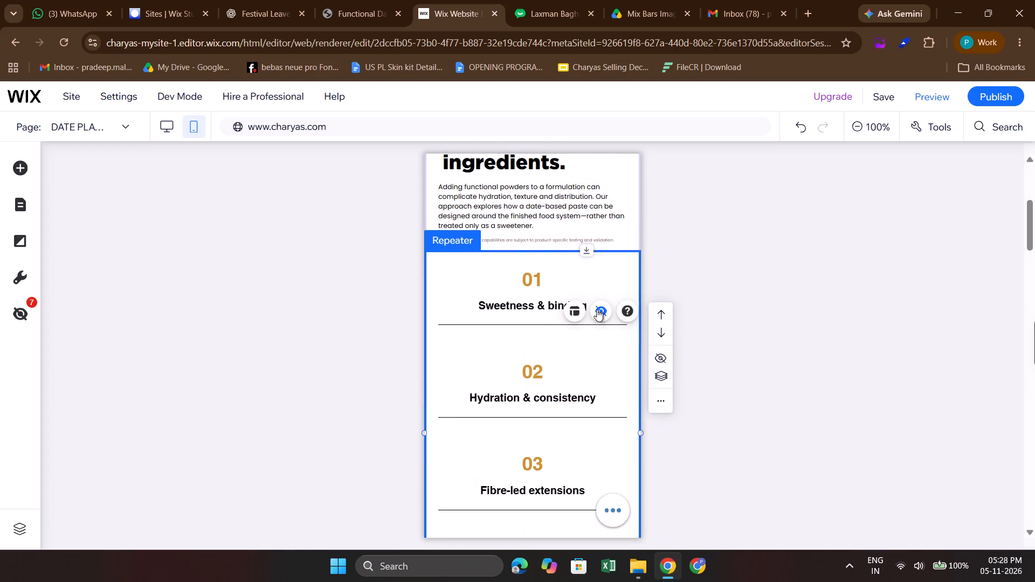
pyautogui.click(624, 223)
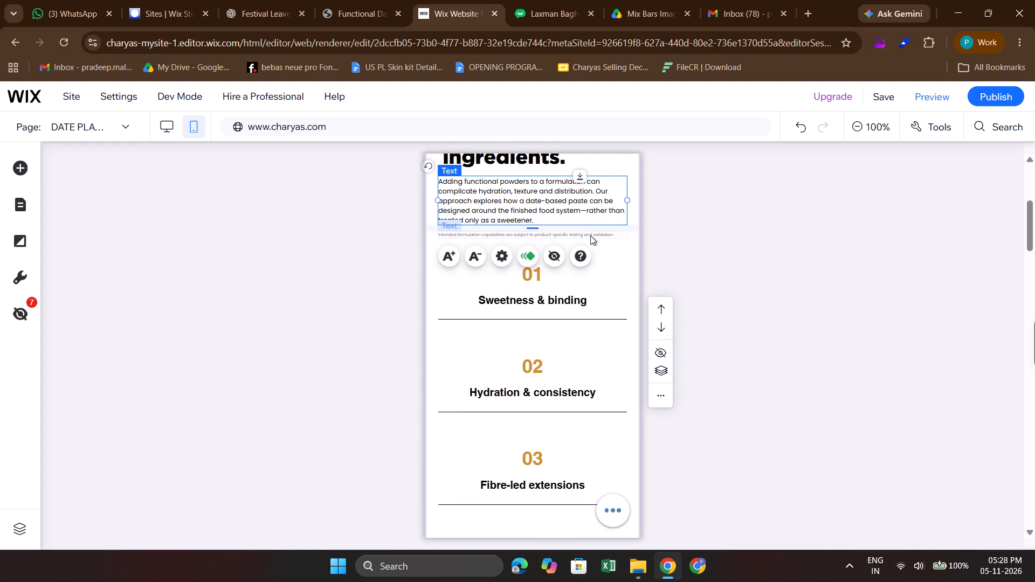
pyautogui.click(587, 237)
pyautogui.press('Down')
pyautogui.press('Down')
pyautogui.press('Down')
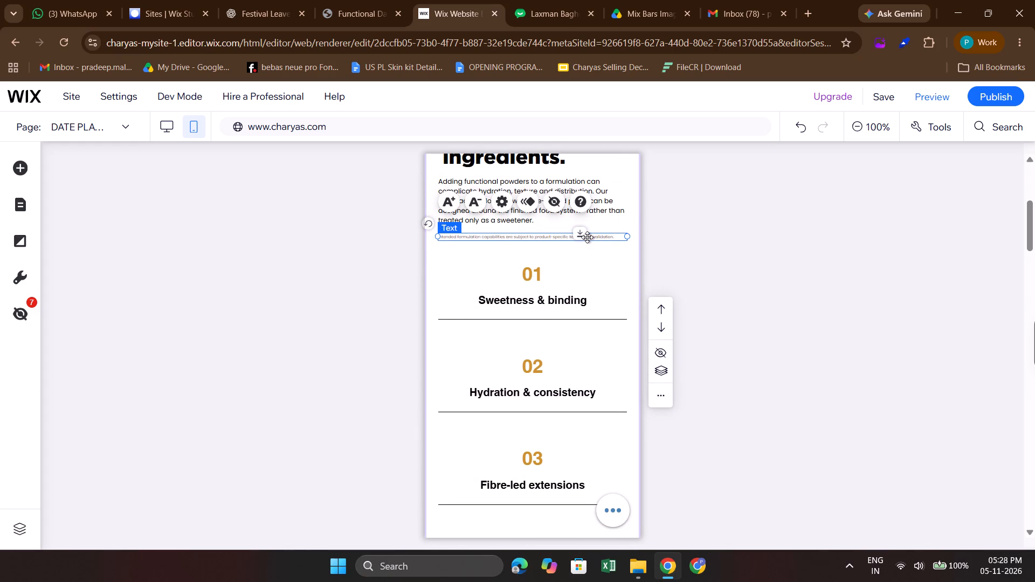
pyautogui.click(700, 281)
# Compare the mobile numbered repeater items with their desktop version, checking which texts each item holds.
pyautogui.scroll(-1, 700, 281)
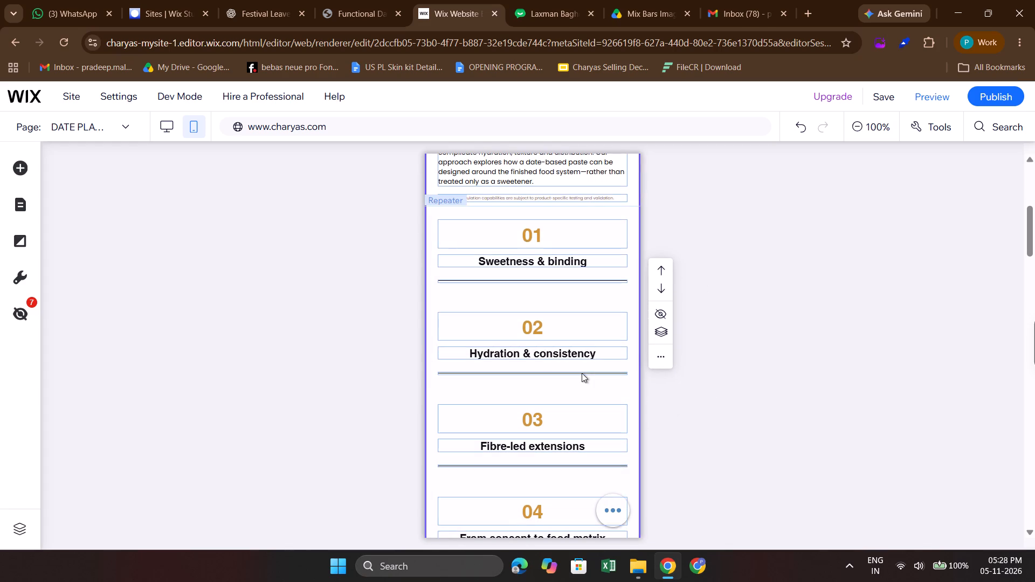
pyautogui.click(572, 388)
pyautogui.click(572, 388)
pyautogui.scroll(-1, 572, 388)
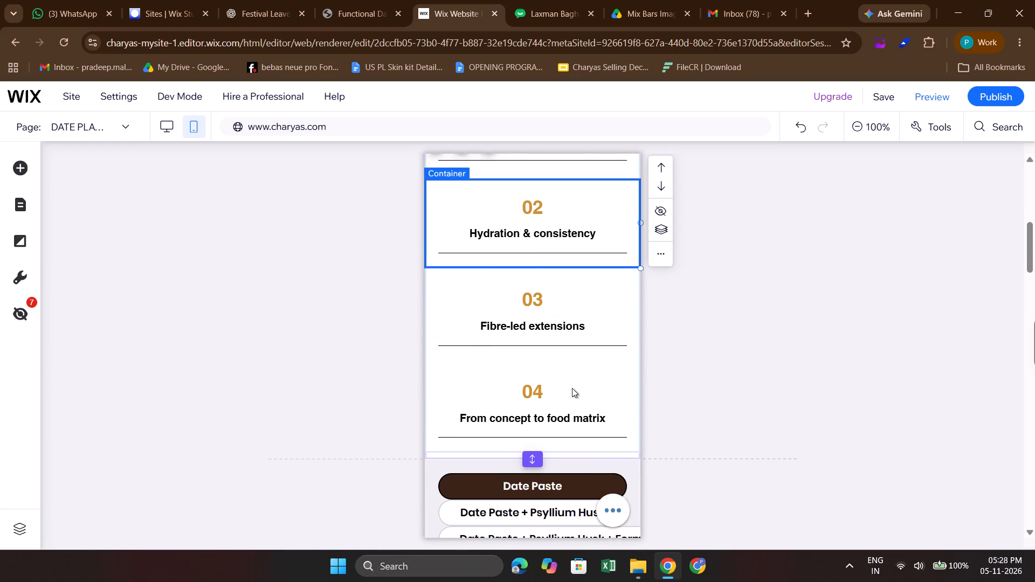
pyautogui.scroll(-1, 572, 388)
pyautogui.scroll(2, 536, 405)
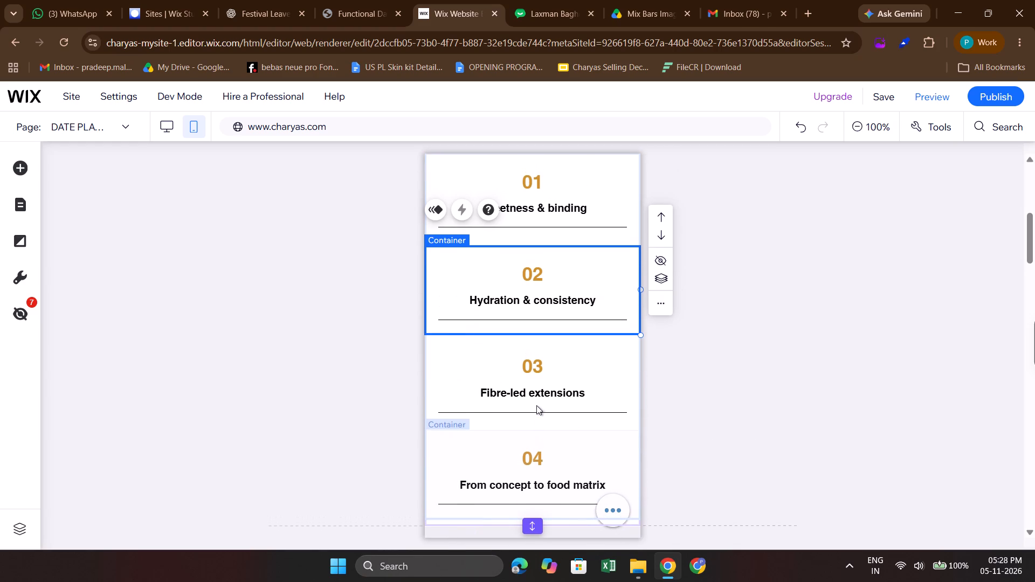
pyautogui.scroll(1, 501, 348)
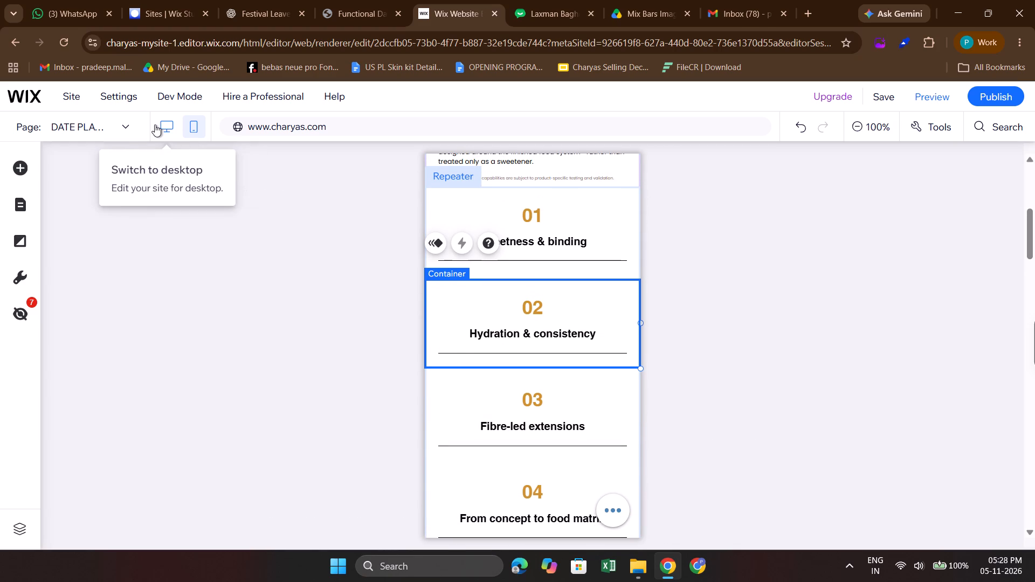
pyautogui.click(155, 124)
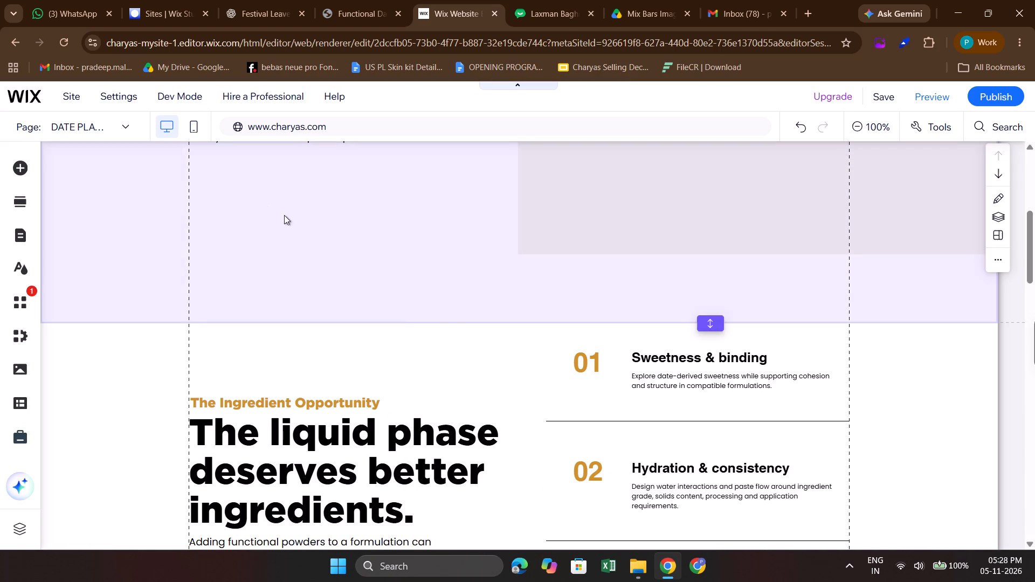
pyautogui.click(190, 122)
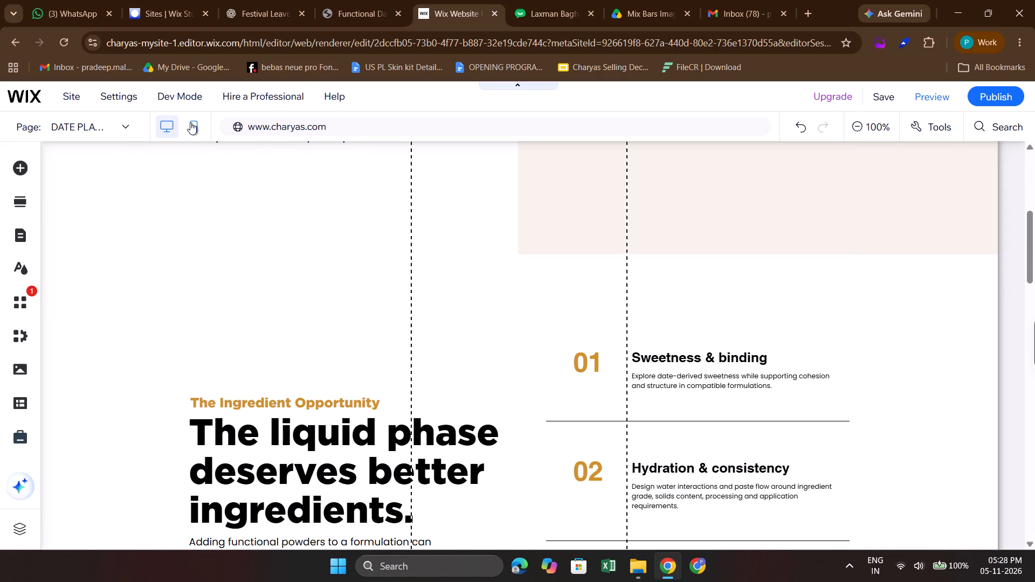
pyautogui.click(561, 255)
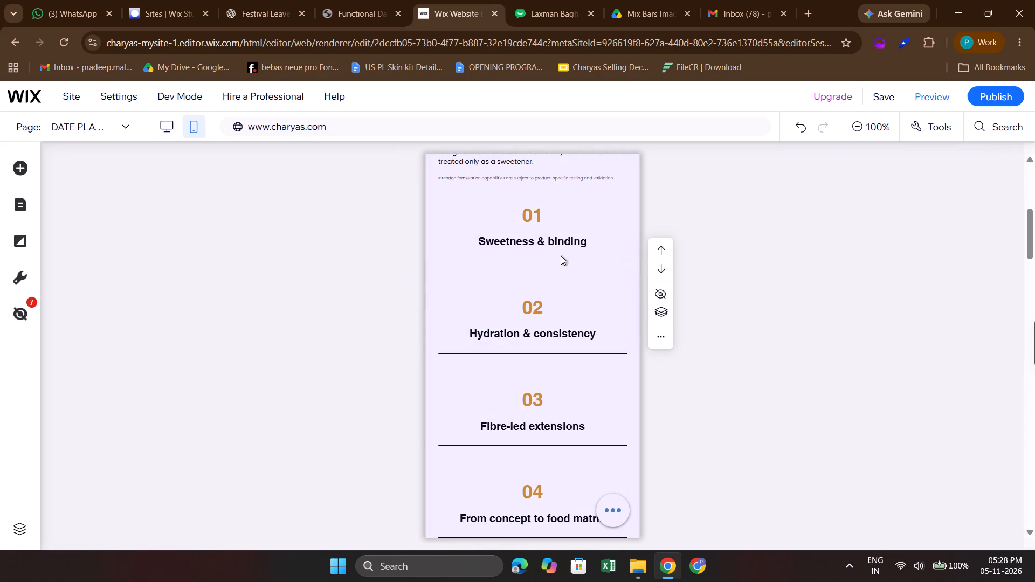
pyautogui.click(561, 255)
pyautogui.click(547, 246)
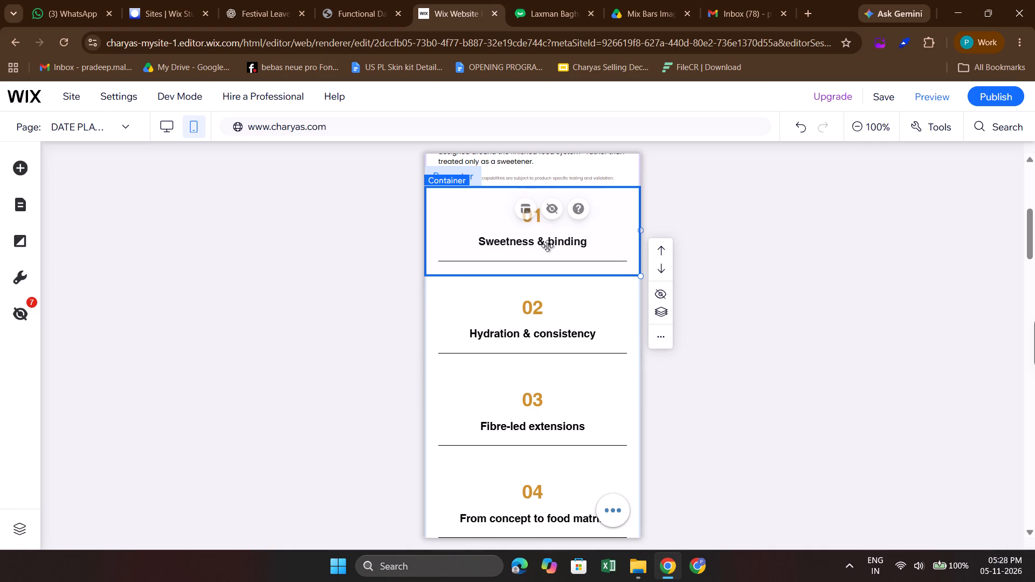
pyautogui.click(547, 246)
pyautogui.click(334, 365)
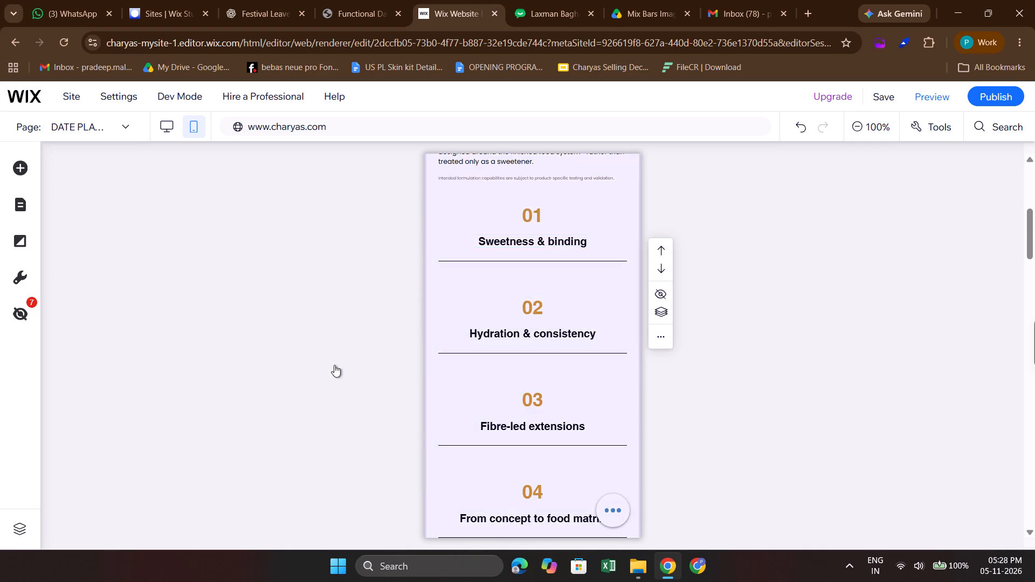
# Review the mobile layout below the repeater, from the Date Paste options to the "Private label & ingredient collaboration" section.
pyautogui.scroll(-2, 334, 365)
pyautogui.scroll(-3, 570, 374)
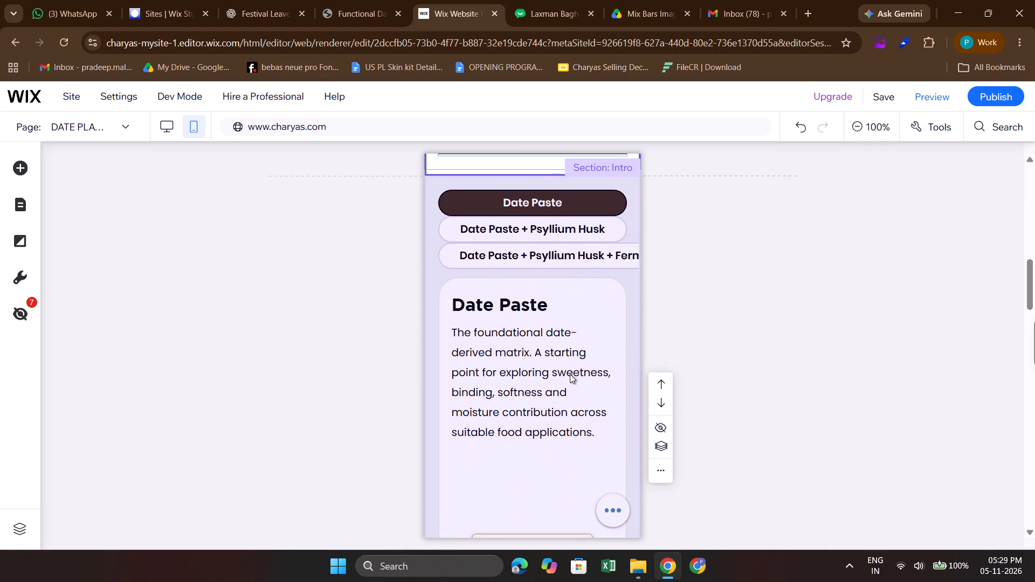
pyautogui.scroll(-2, 570, 374)
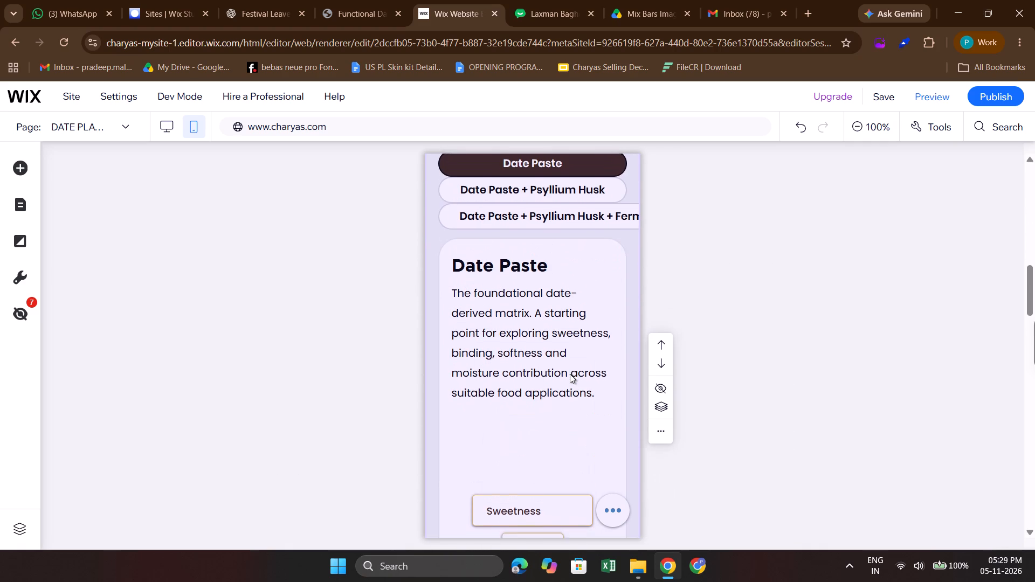
pyautogui.scroll(-2, 570, 374)
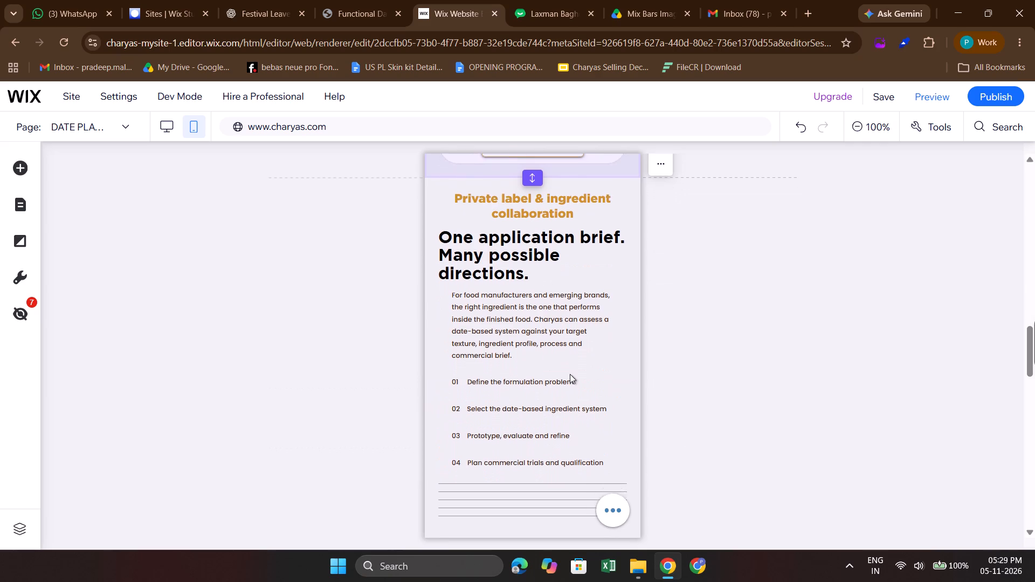
pyautogui.hscroll(1, 570, 374)
pyautogui.scroll(3, 570, 374)
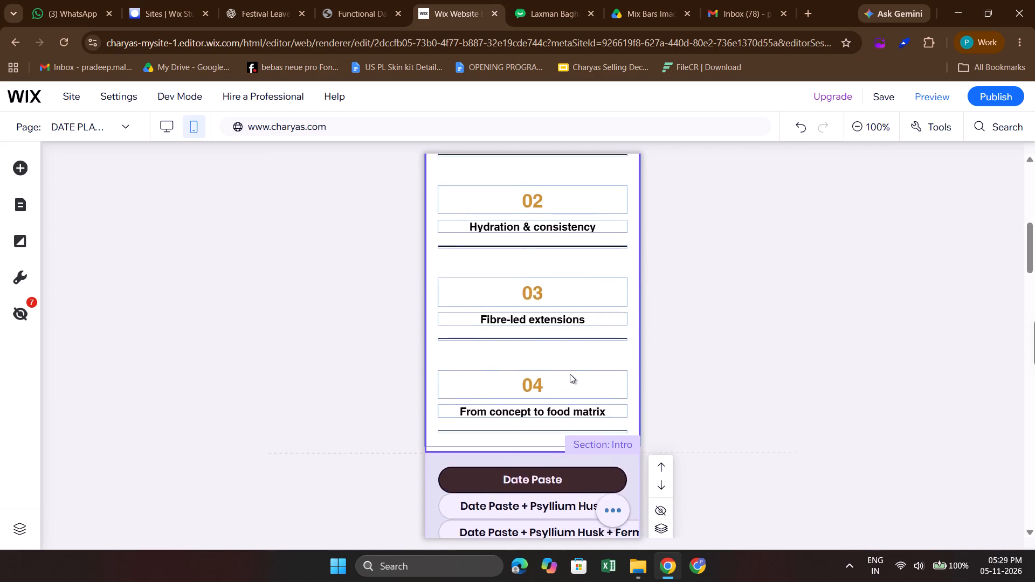
pyautogui.scroll(2, 570, 374)
pyautogui.scroll(1, 558, 313)
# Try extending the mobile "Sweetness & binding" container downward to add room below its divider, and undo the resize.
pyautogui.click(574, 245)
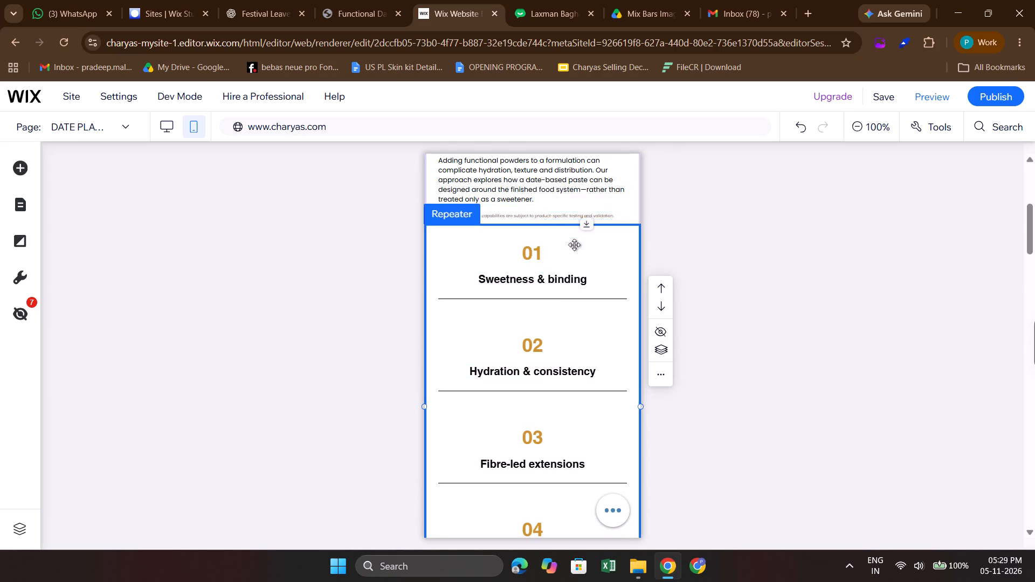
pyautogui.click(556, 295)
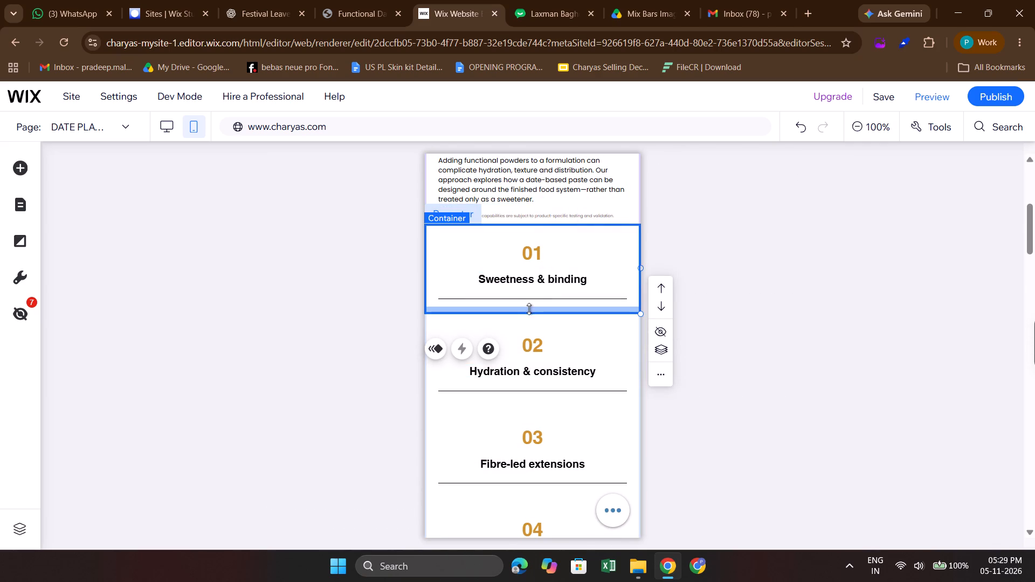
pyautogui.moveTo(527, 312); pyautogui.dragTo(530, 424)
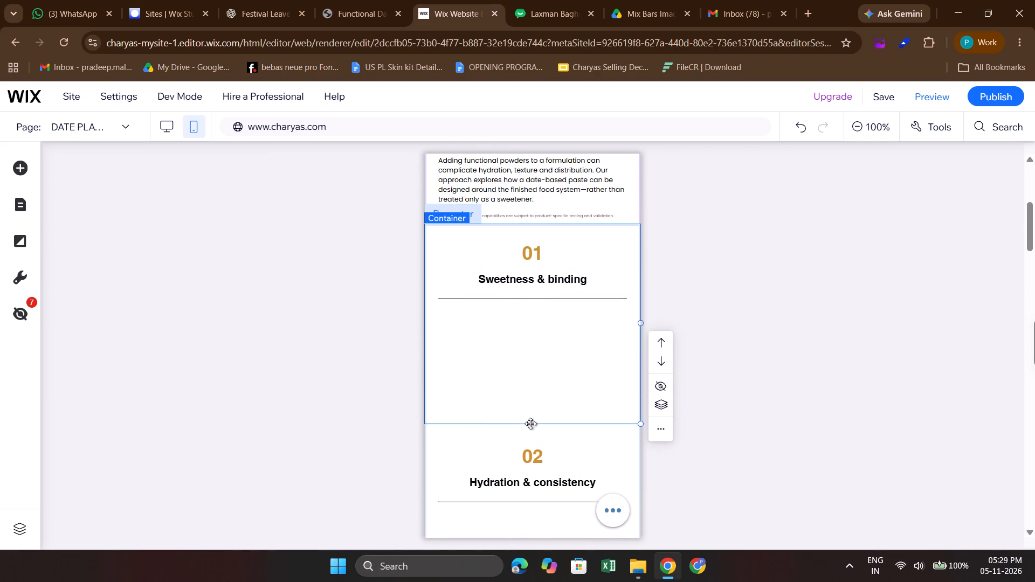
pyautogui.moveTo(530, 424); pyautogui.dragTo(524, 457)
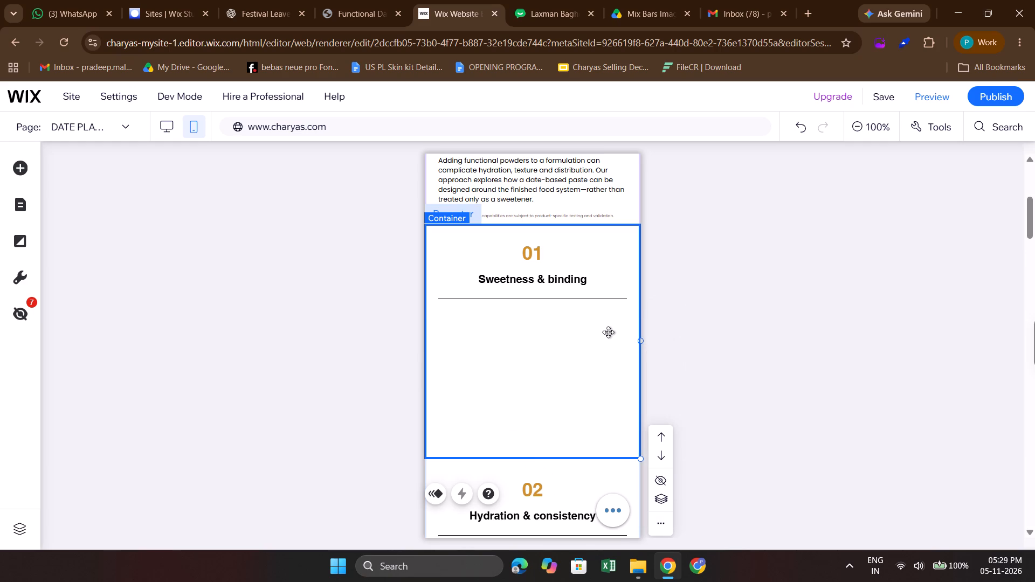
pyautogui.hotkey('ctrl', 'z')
# Inspect the mobile page's layer structure, going through the Welcome, Intro, Copy of Intro and Untitled sections.
pyautogui.click(665, 355)
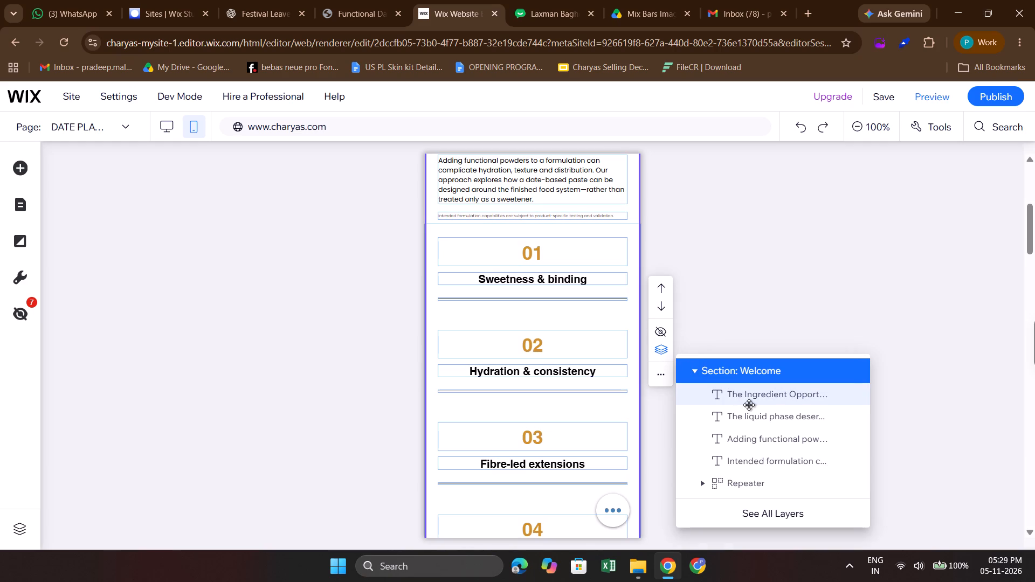
pyautogui.scroll(-1, 758, 419)
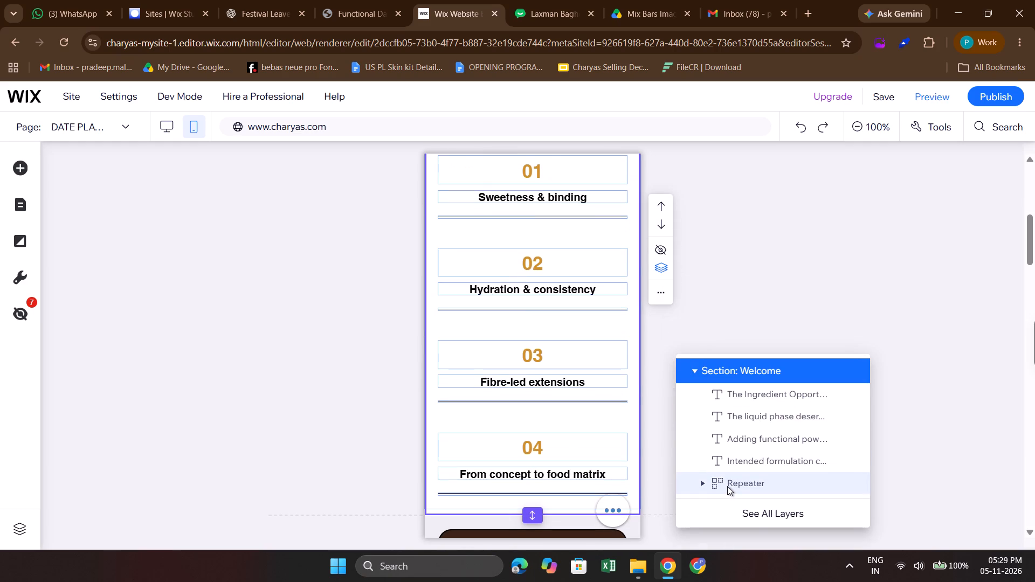
pyautogui.click(727, 486)
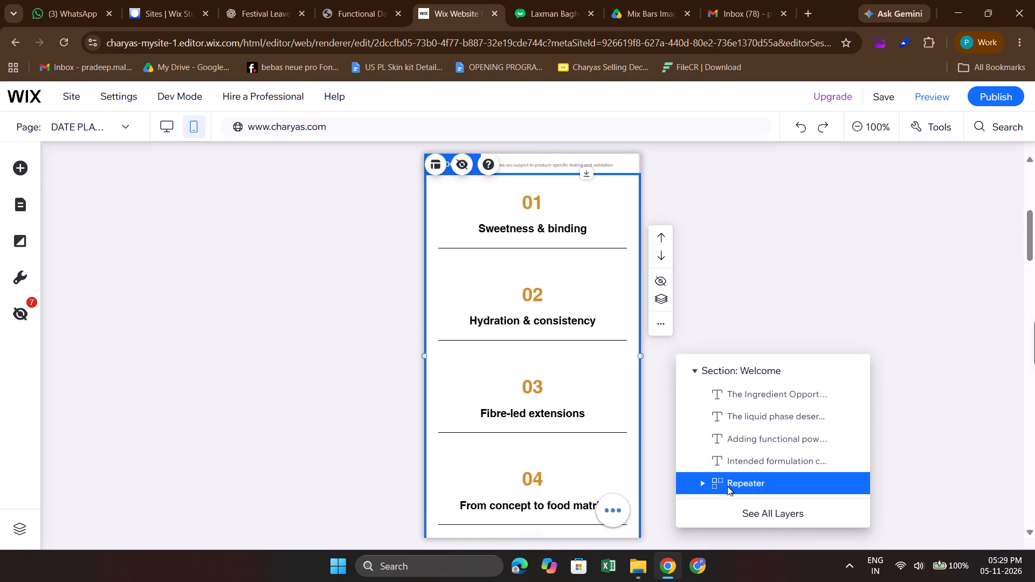
pyautogui.click(747, 510)
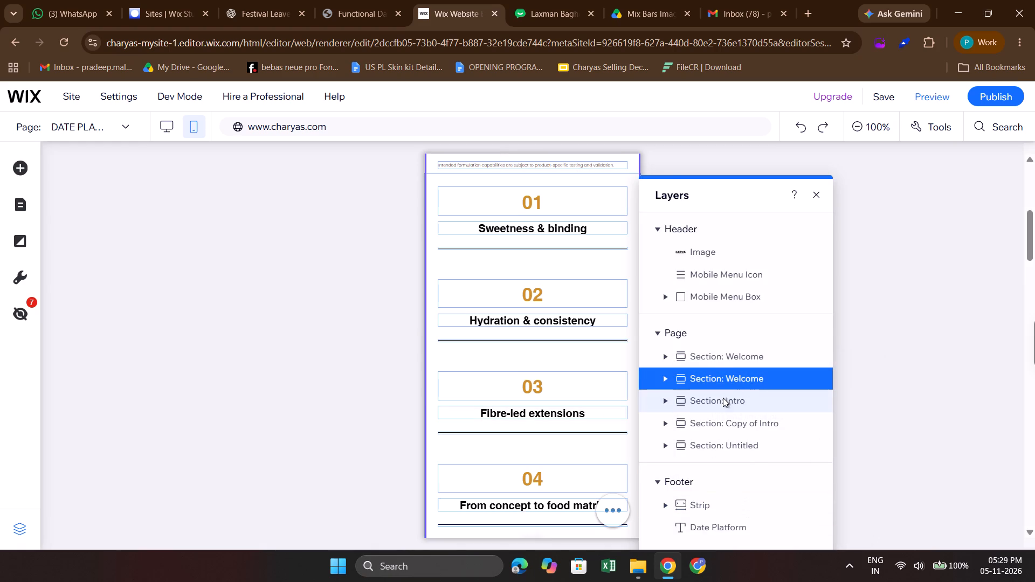
pyautogui.click(723, 398)
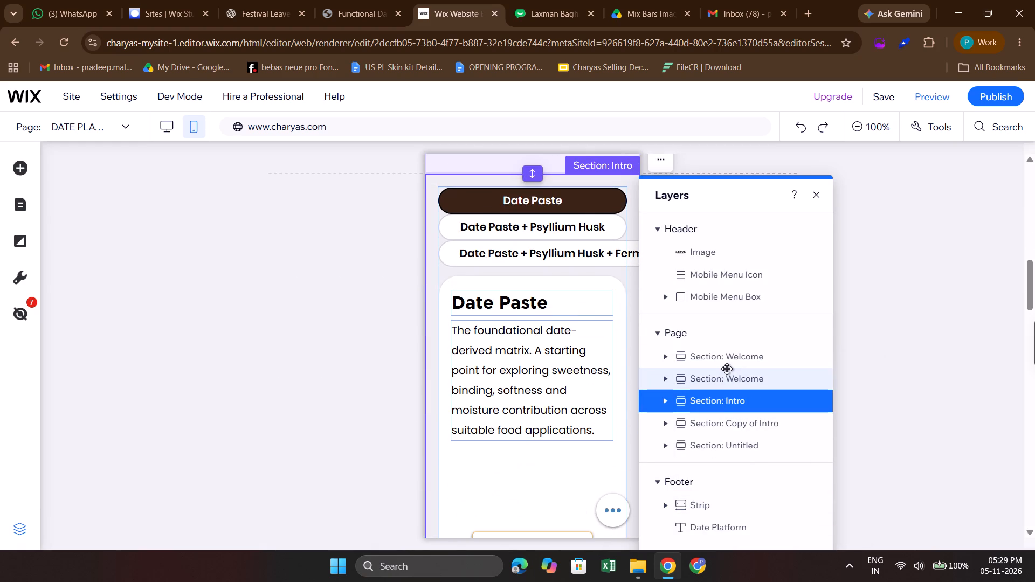
pyautogui.click(725, 382)
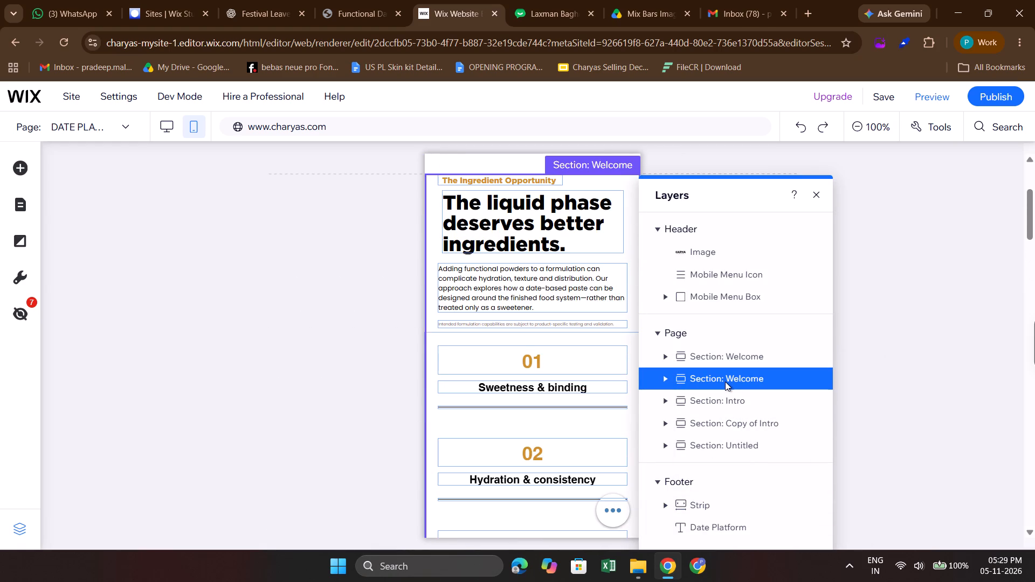
pyautogui.click(733, 362)
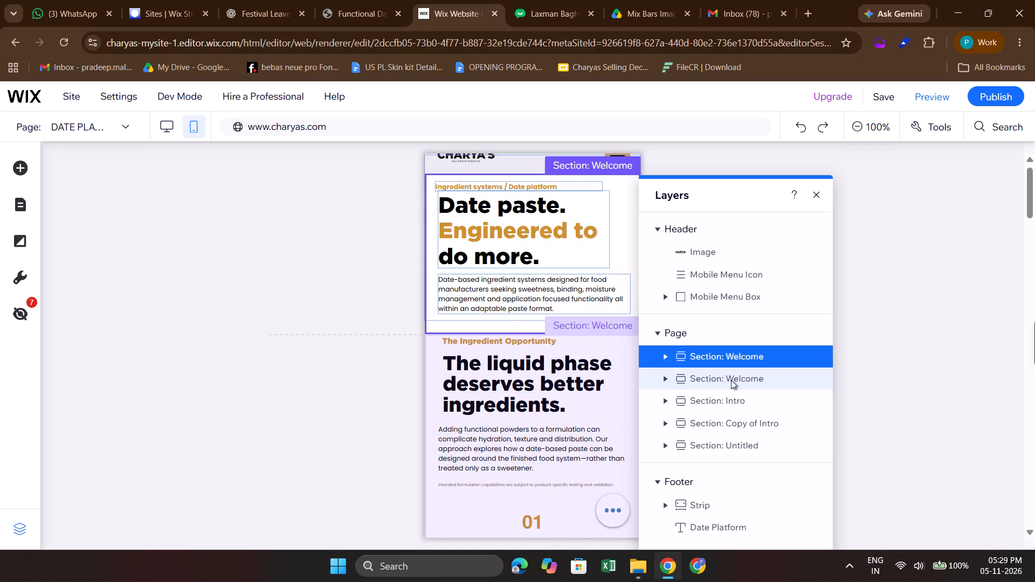
pyautogui.click(728, 387)
pyautogui.click(727, 406)
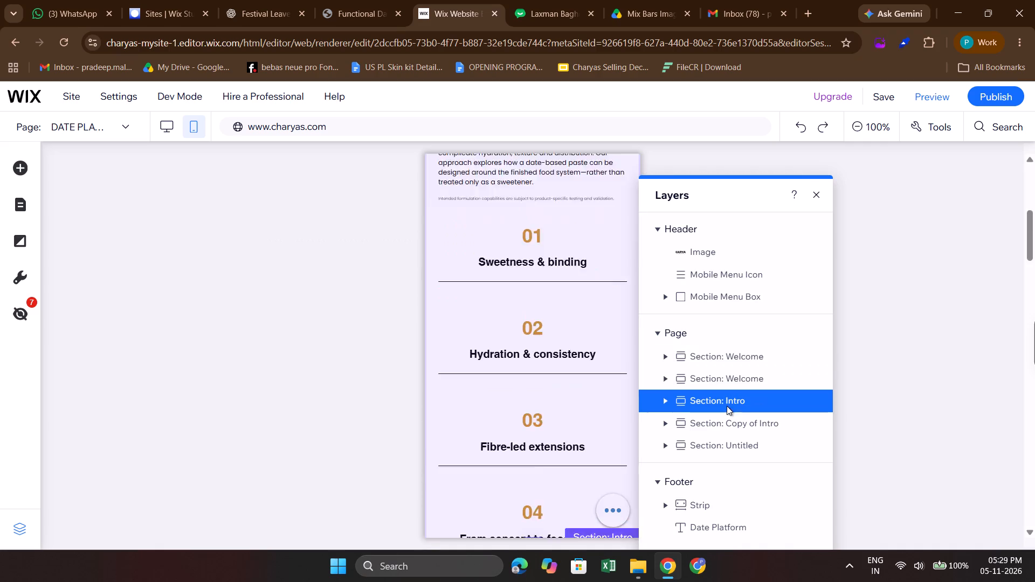
pyautogui.click(730, 413)
pyautogui.click(730, 424)
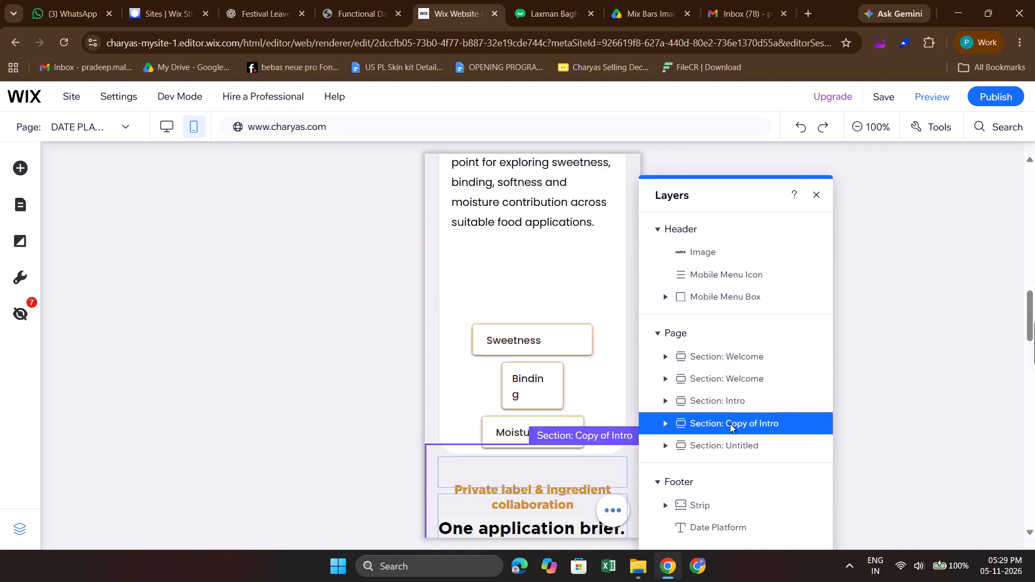
pyautogui.click(715, 442)
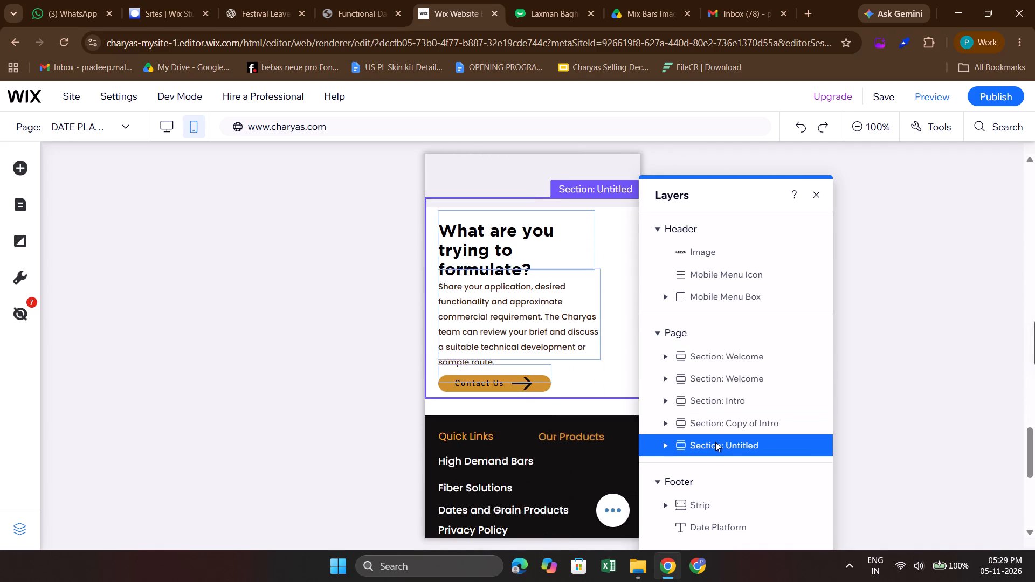
pyautogui.click(741, 358)
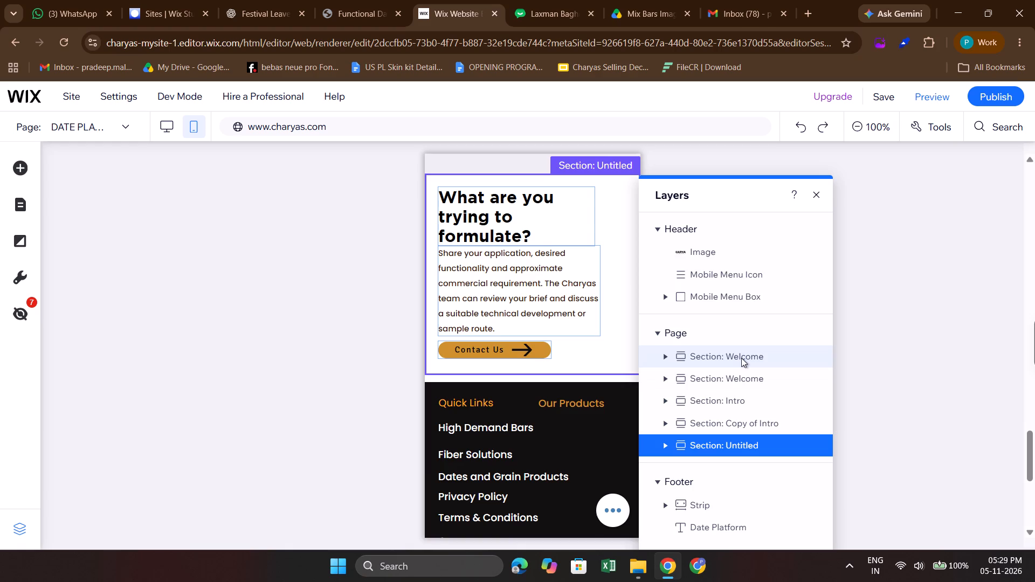
# Examine the layers inside the mobile numbered repeater, checking which elements the "Sweetness & binding" container holds.
pyautogui.click(360, 336)
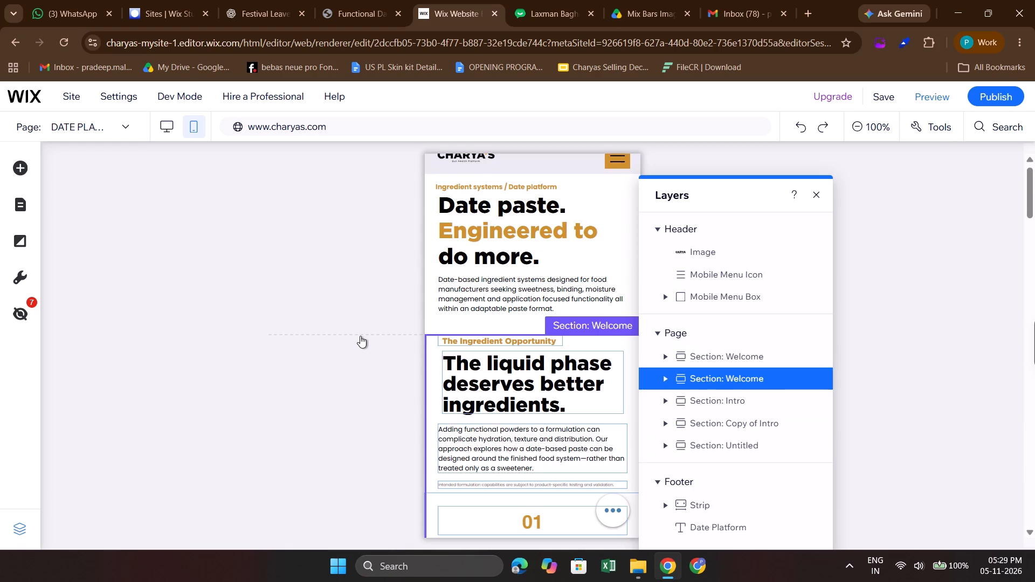
pyautogui.click(365, 359)
pyautogui.scroll(-2, 365, 359)
pyautogui.scroll(-1, 407, 372)
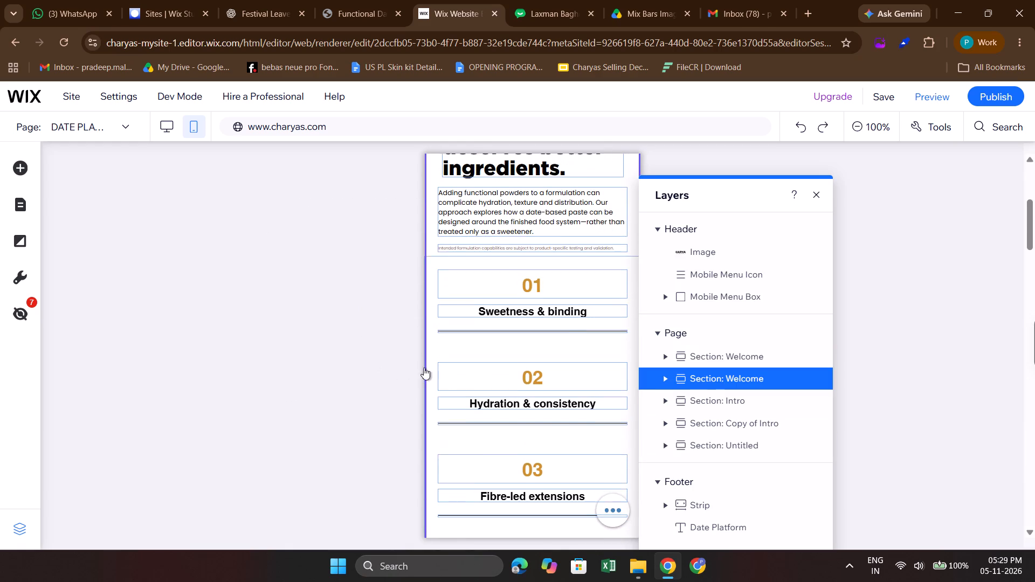
pyautogui.click(556, 347)
pyautogui.scroll(-1, 556, 347)
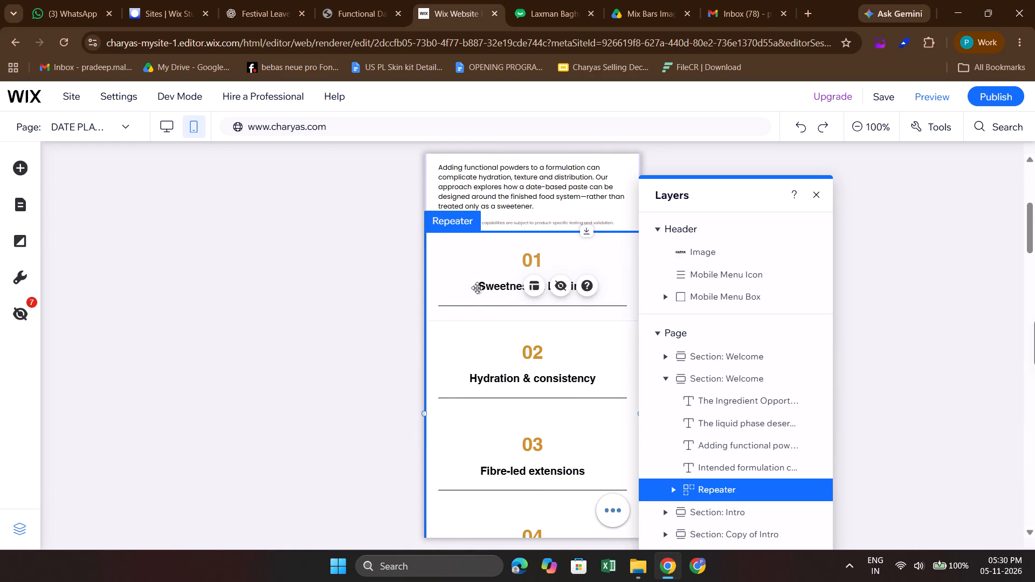
pyautogui.click(477, 288)
pyautogui.scroll(-1, 720, 400)
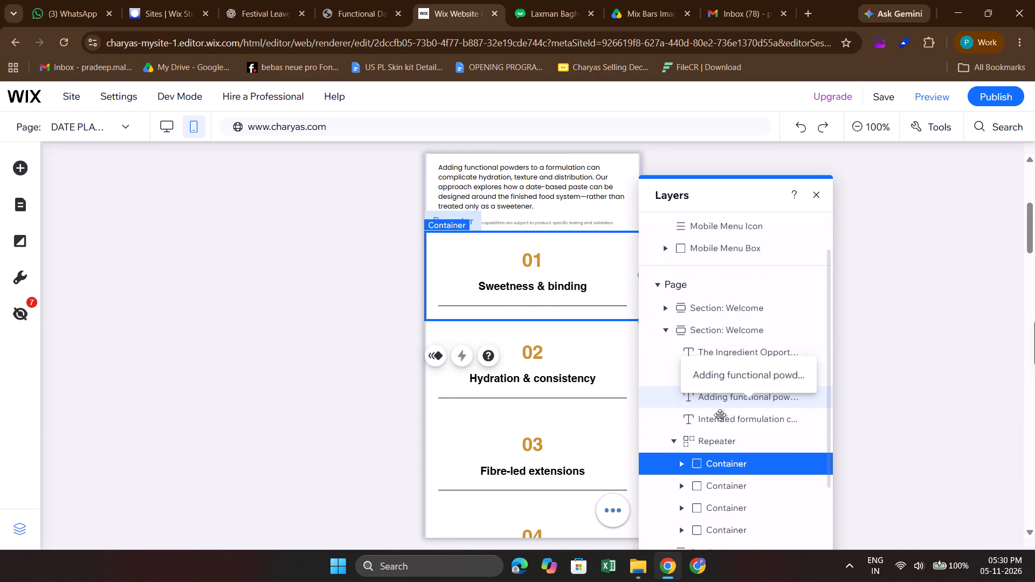
pyautogui.scroll(-1, 700, 516)
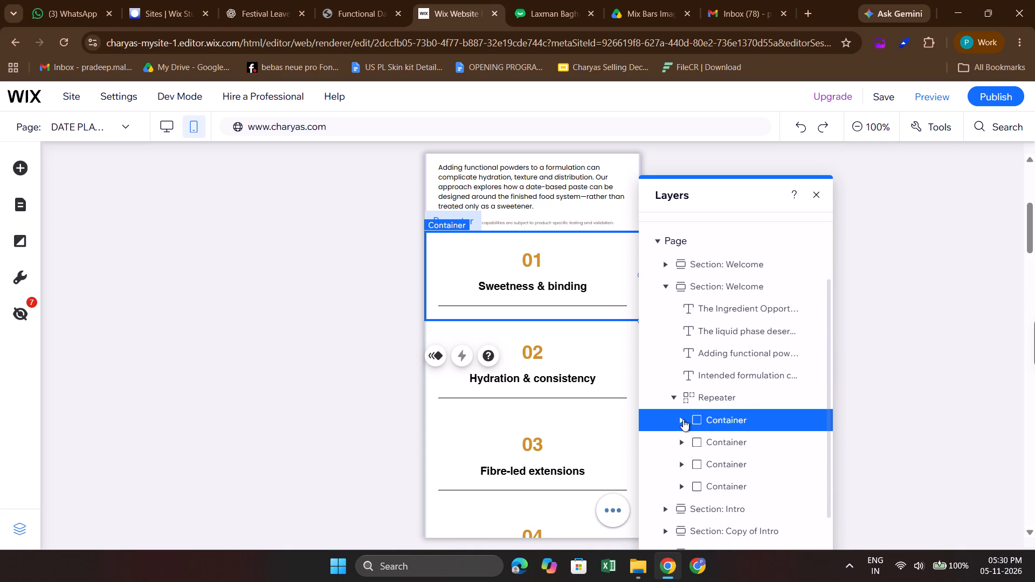
pyautogui.click(683, 419)
pyautogui.click(735, 464)
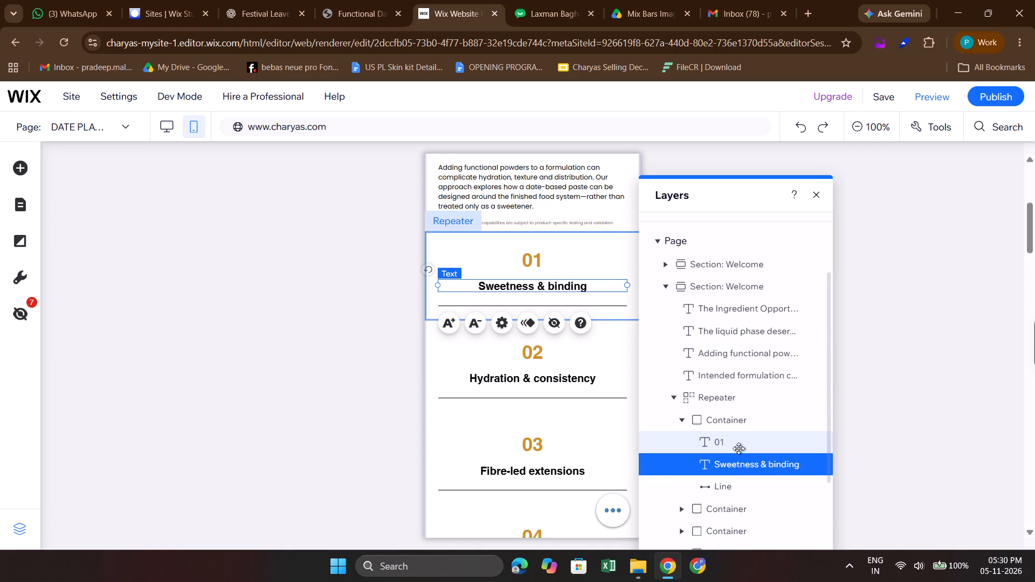
pyautogui.click(740, 441)
pyautogui.click(742, 427)
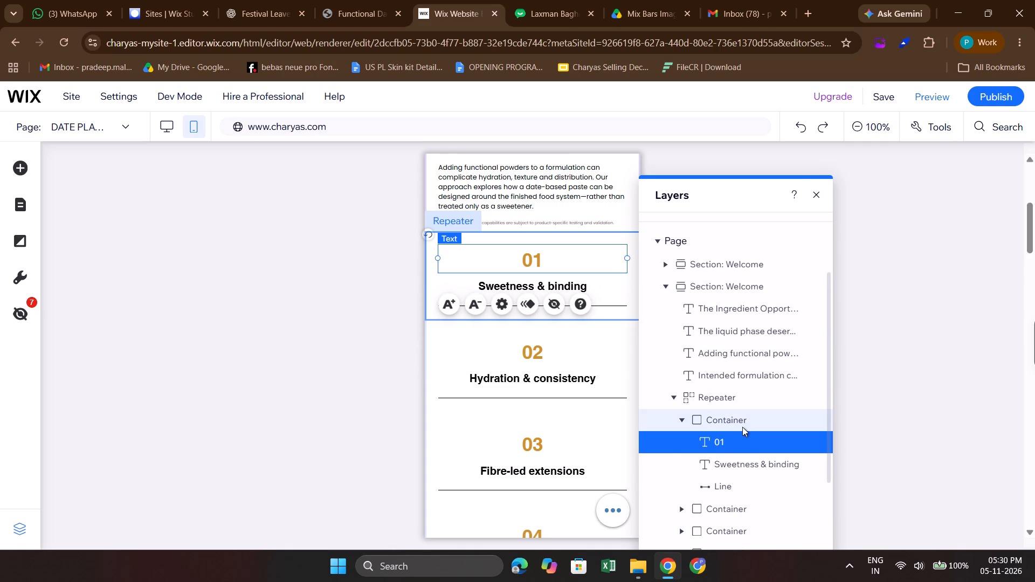
pyautogui.click(680, 422)
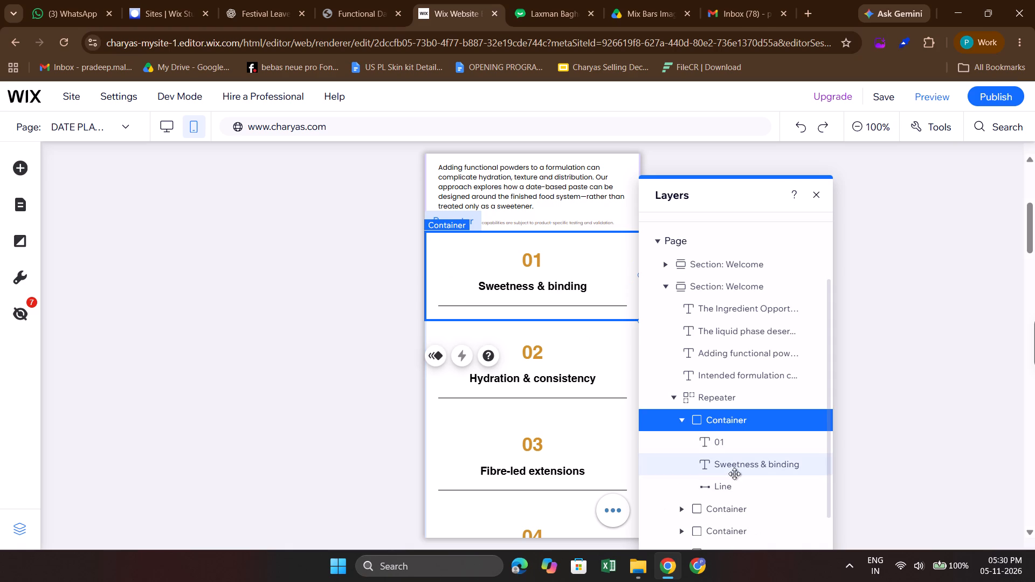
pyautogui.scroll(-1, 739, 486)
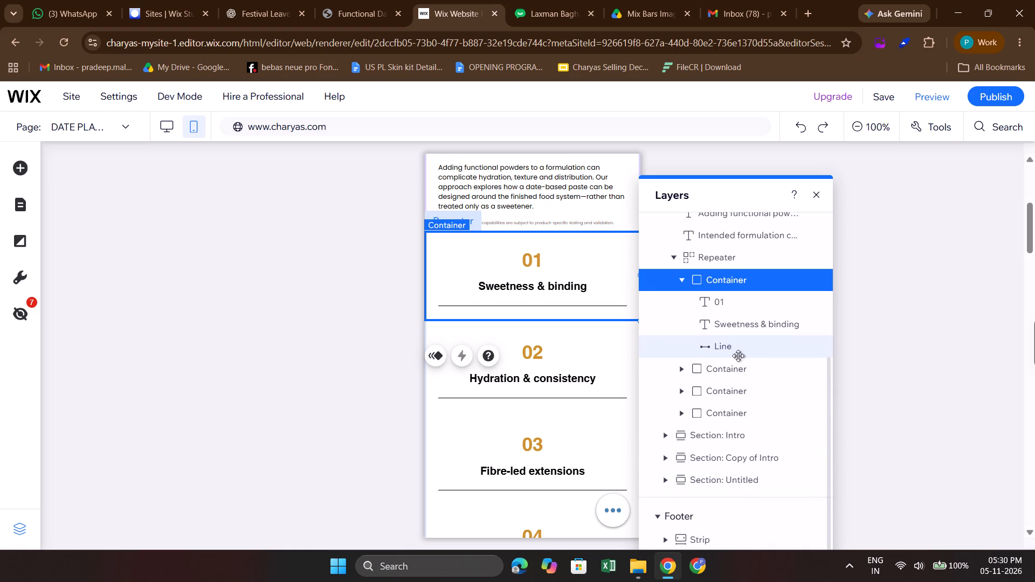
pyautogui.click(738, 356)
# Check the layers of the mobile Intro section and both Welcome sections, and close the layer overview.
pyautogui.click(701, 433)
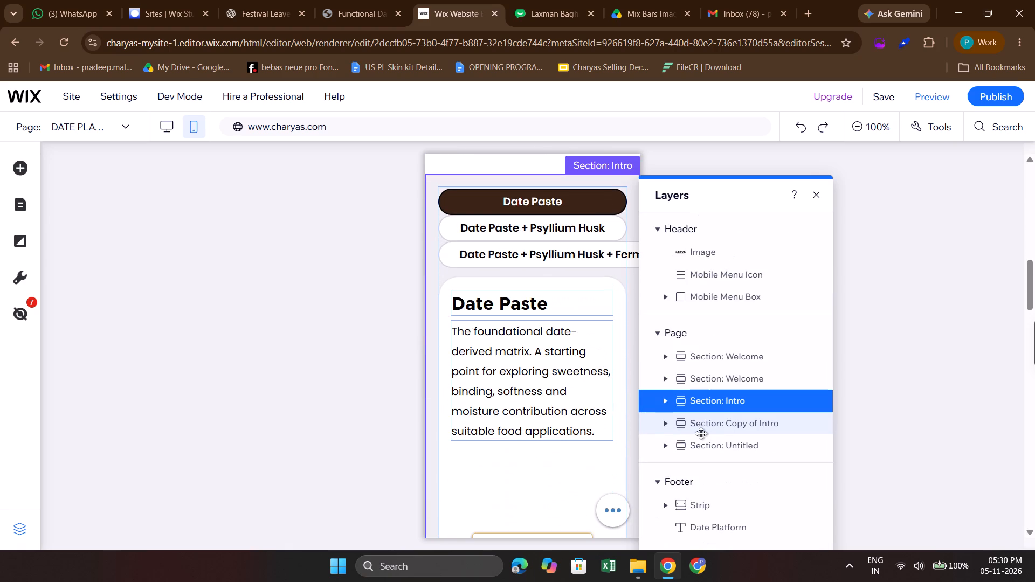
pyautogui.click(667, 378)
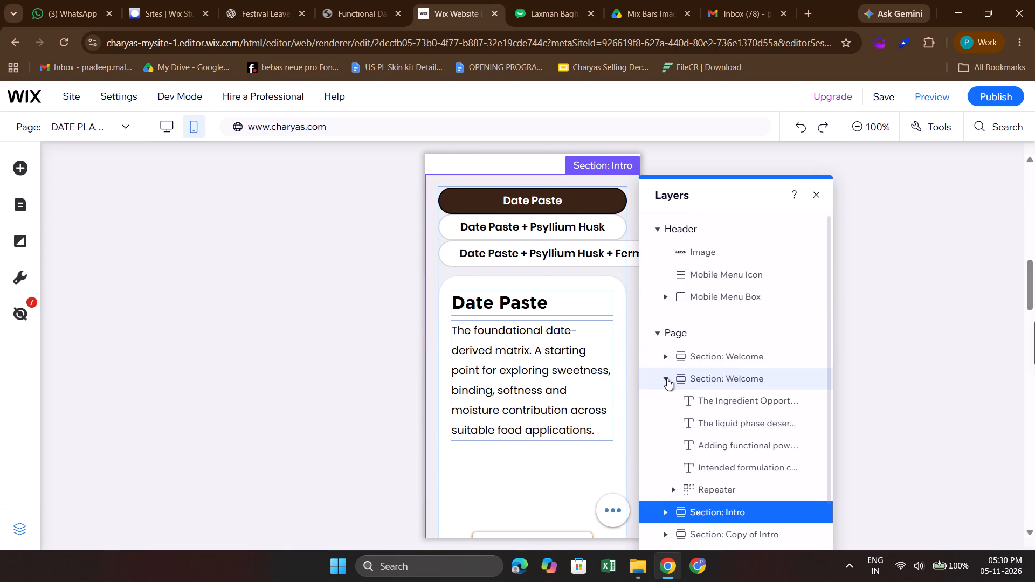
pyautogui.click(705, 396)
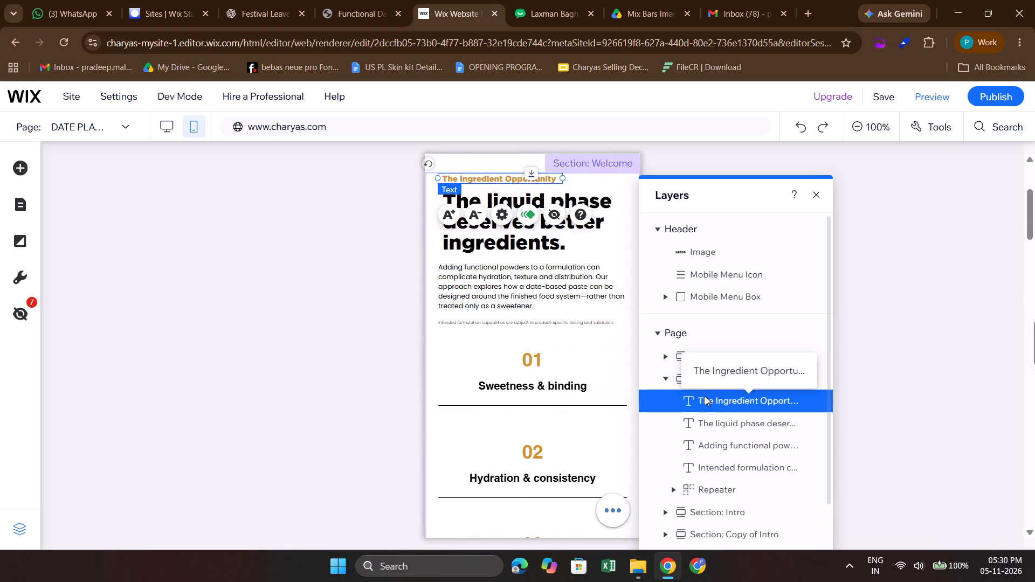
pyautogui.click(668, 364)
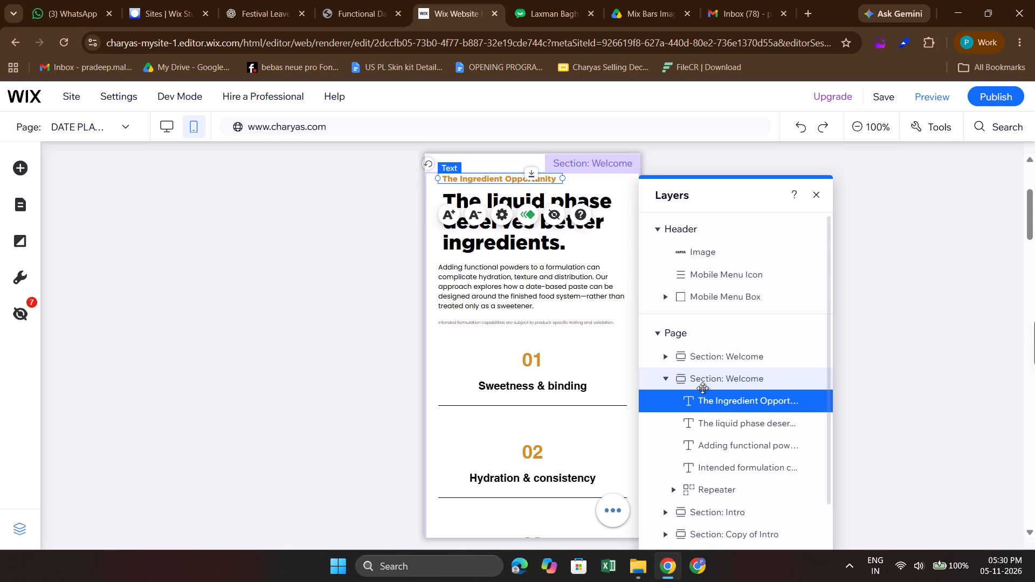
pyautogui.click(660, 358)
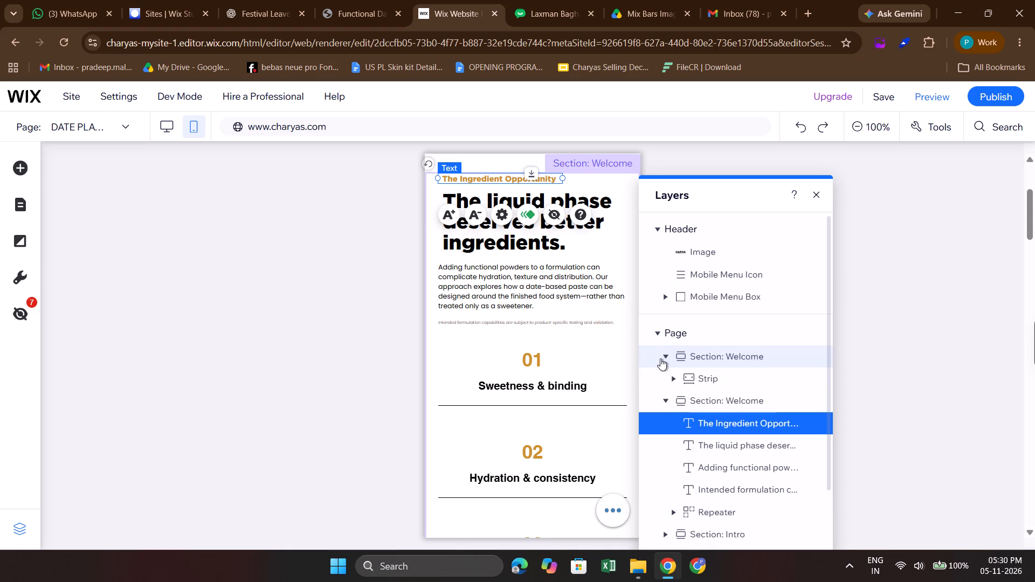
pyautogui.scroll(2, 550, 325)
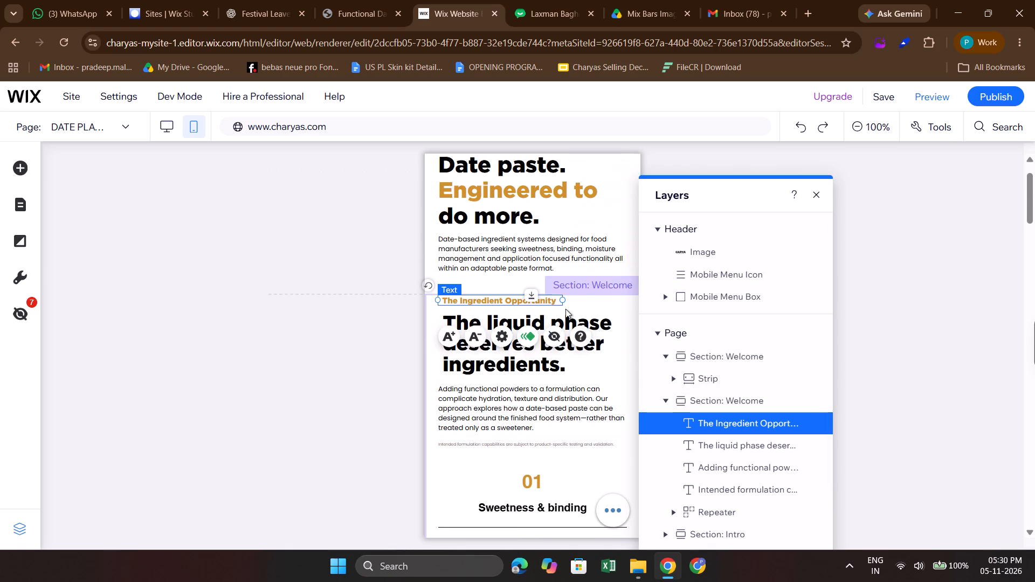
pyautogui.click(819, 204)
# Compare the mobile numbered items with the desktop version, and select the desktop description text under "Sweetness & binding".
pyautogui.click(770, 281)
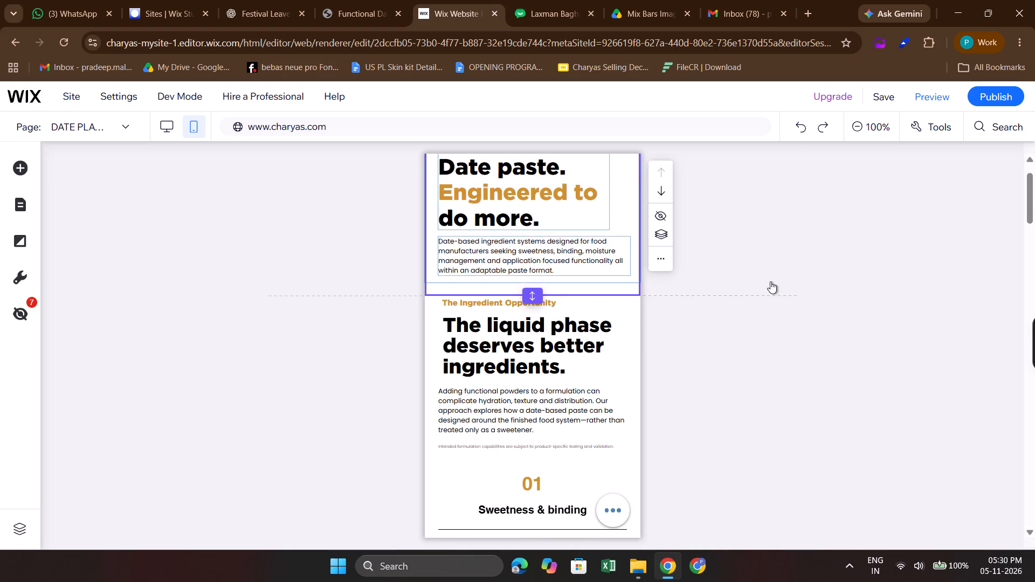
pyautogui.scroll(2, 770, 281)
pyautogui.scroll(-2, 742, 316)
pyautogui.scroll(-1, 623, 378)
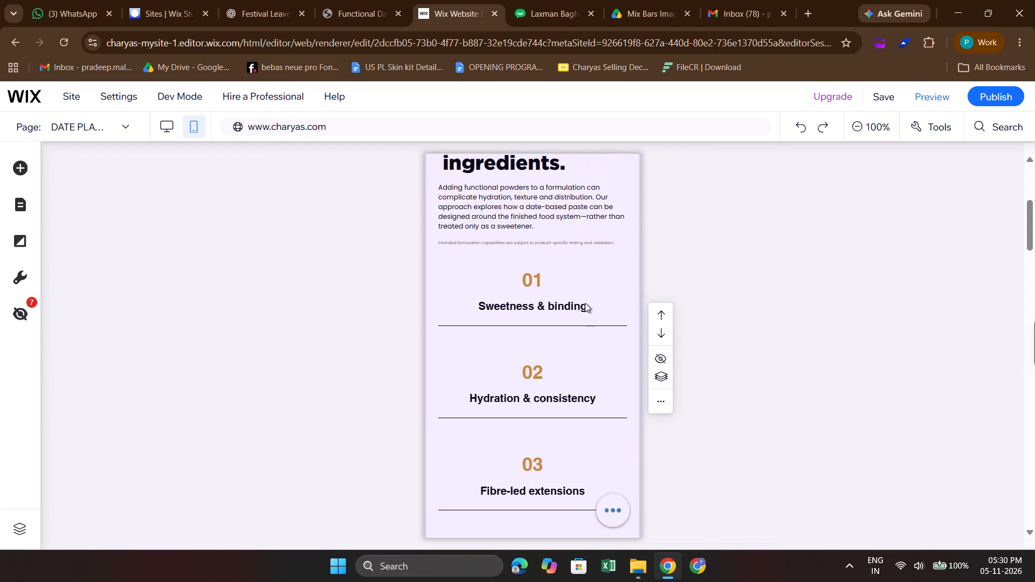
pyautogui.scroll(-1, 585, 303)
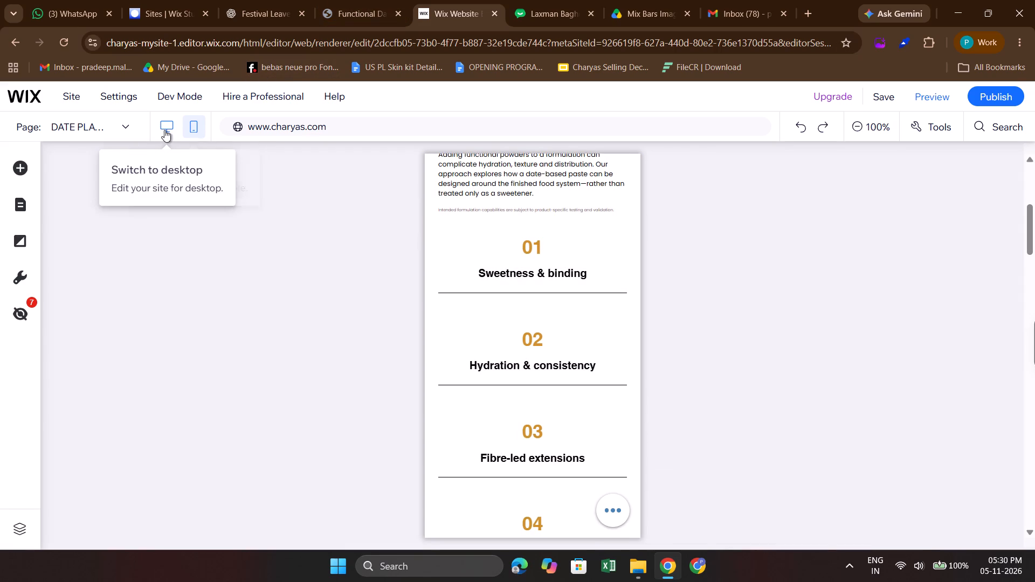
pyautogui.click(164, 130)
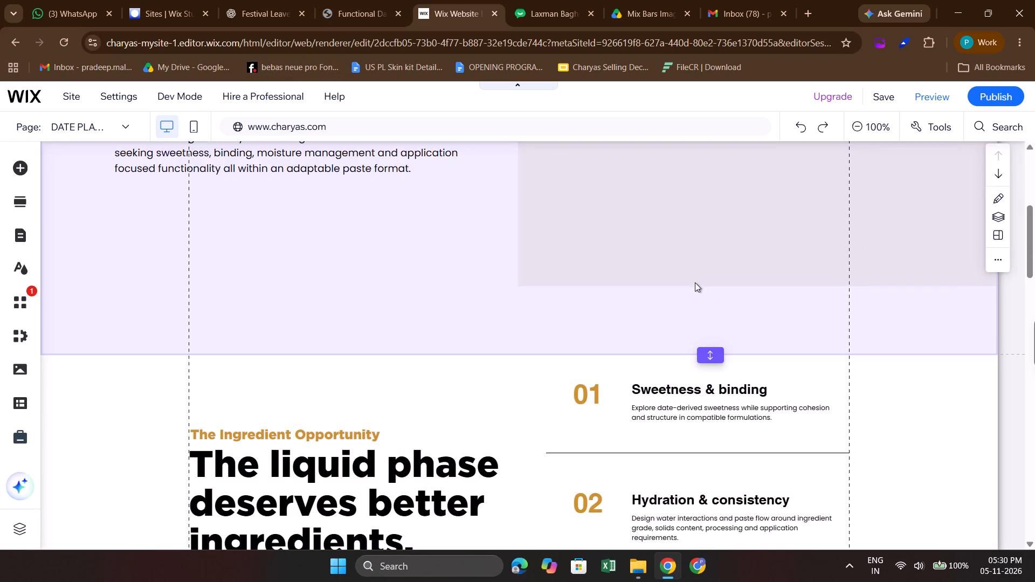
pyautogui.scroll(-1, 665, 379)
pyautogui.click(688, 344)
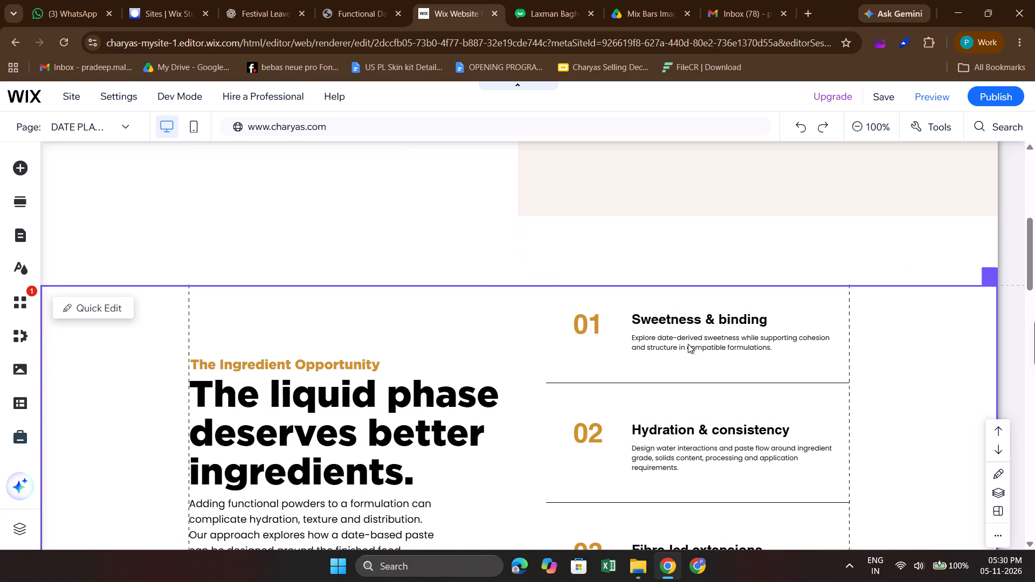
pyautogui.click(688, 344)
pyautogui.click(681, 346)
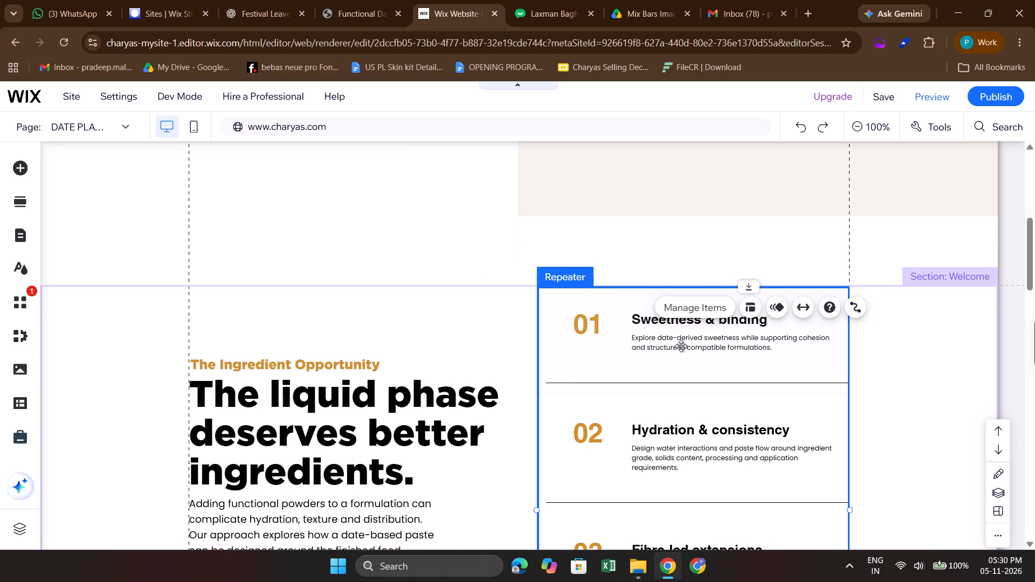
pyautogui.click(681, 346)
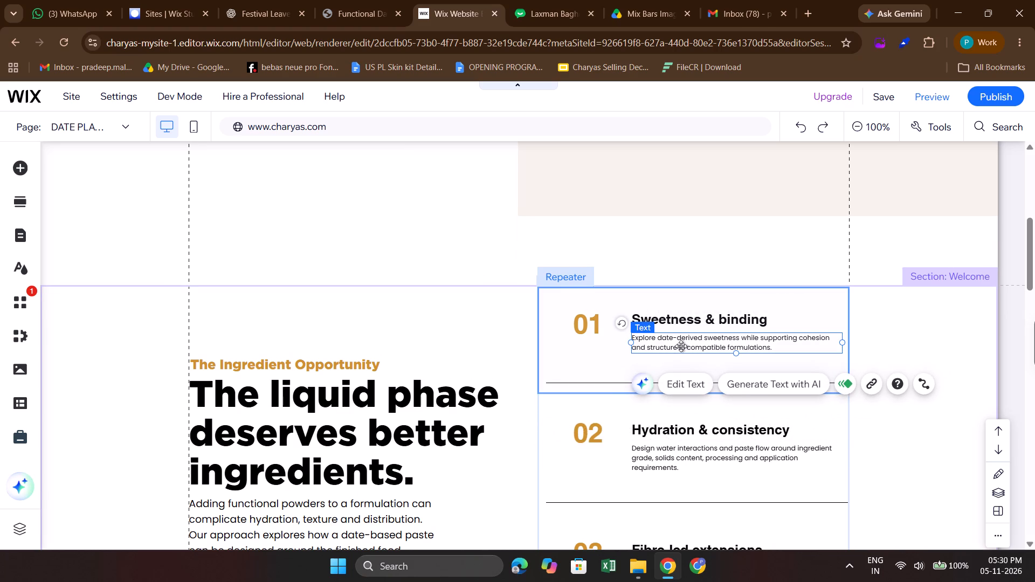
pyautogui.scroll(-3, 681, 346)
pyautogui.scroll(1, 681, 346)
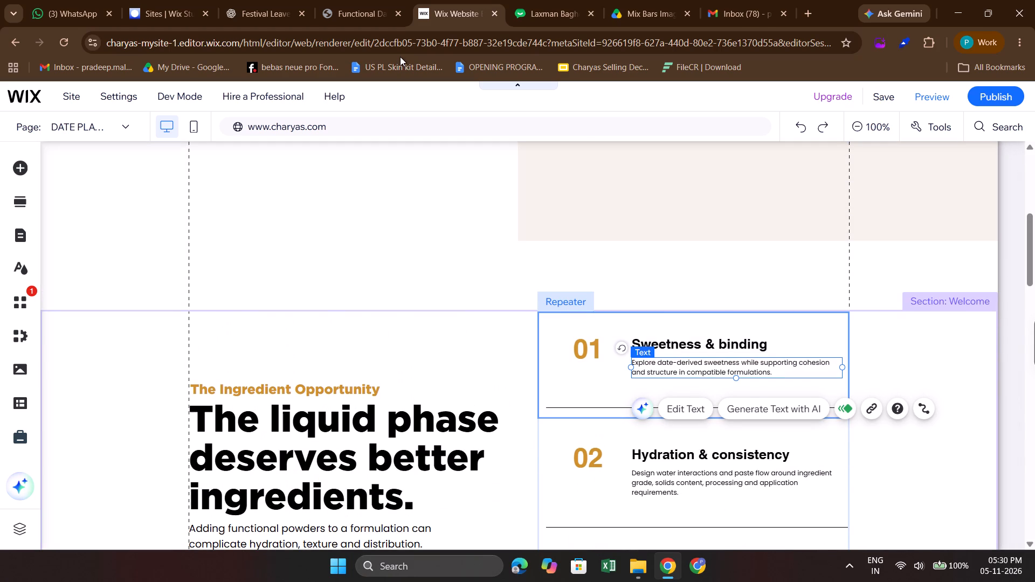
# Return to the mobile layout and nudge the 01 number upward inside the "Sweetness & binding" item.
pyautogui.scroll(-1, 474, 270)
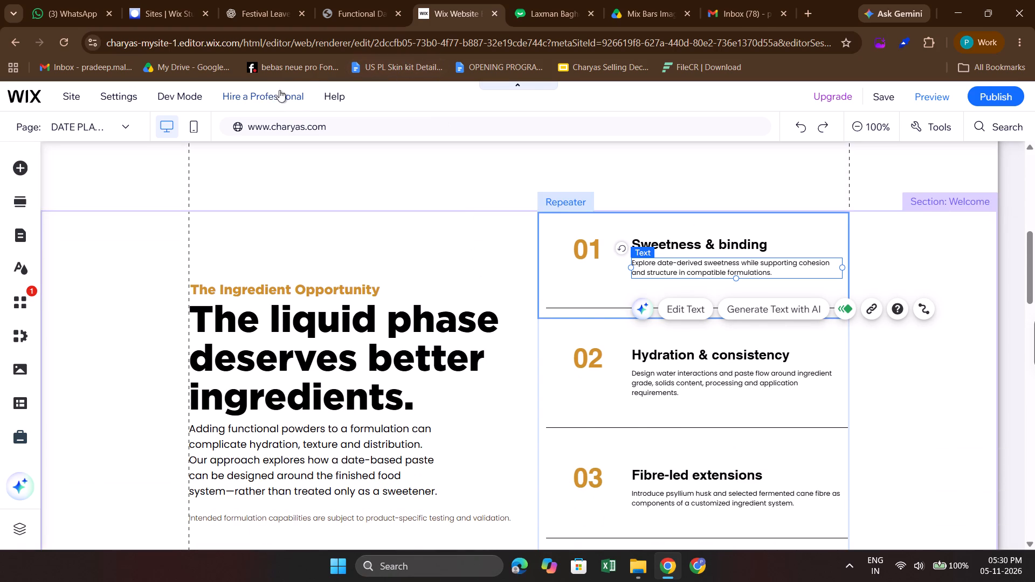
pyautogui.scroll(1, 343, 229)
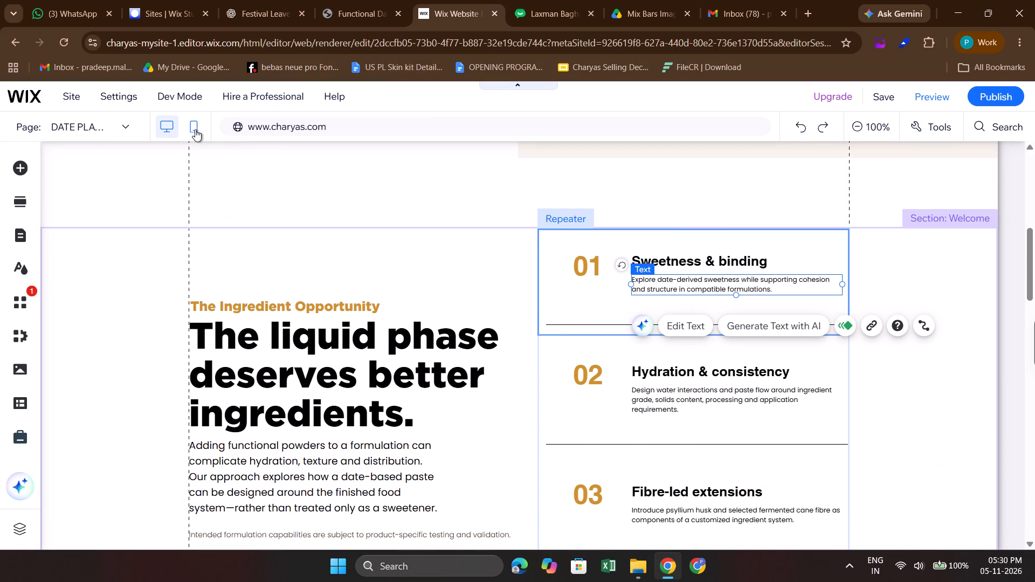
pyautogui.click(195, 129)
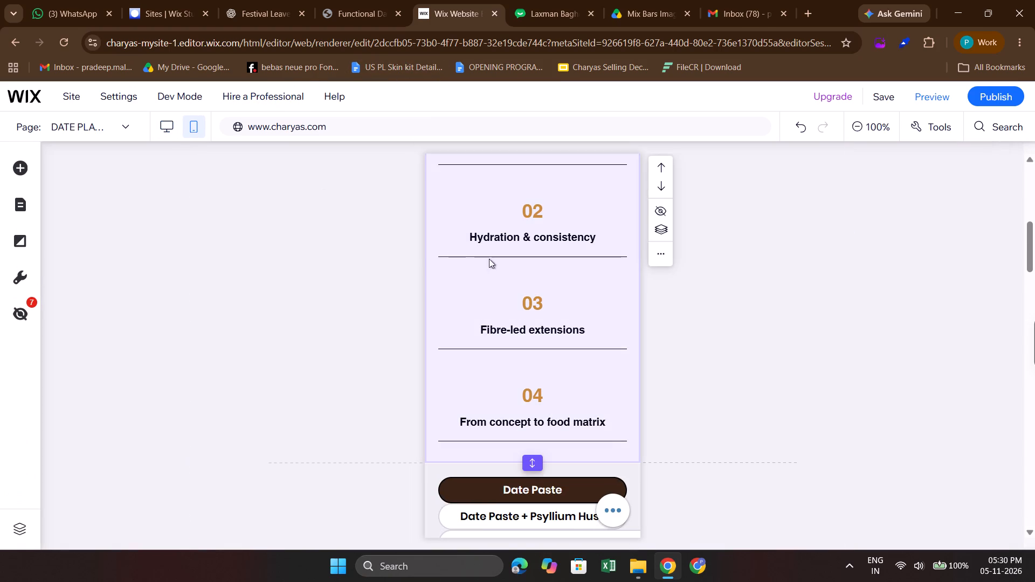
pyautogui.scroll(3, 606, 289)
pyautogui.click(533, 356)
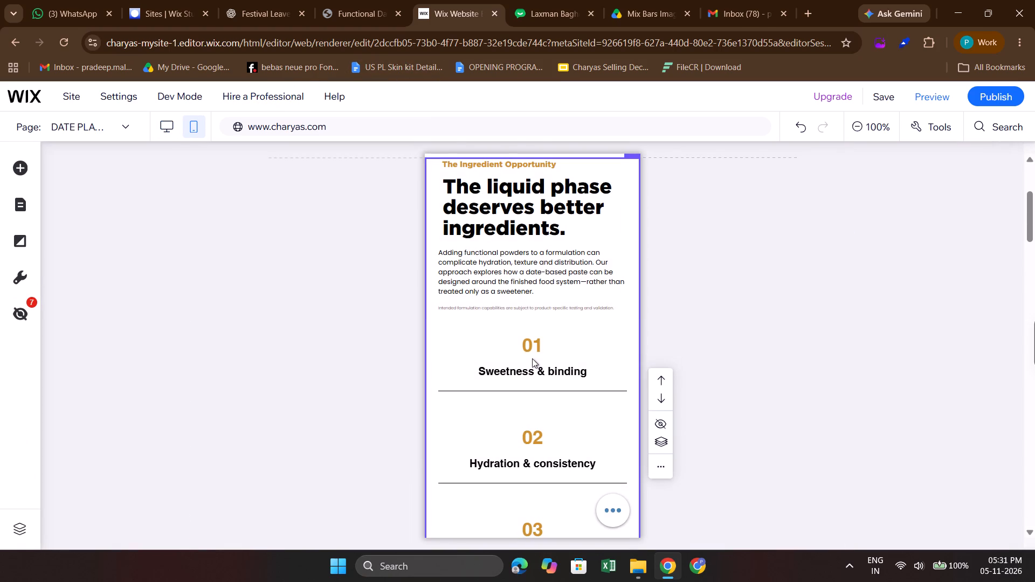
pyautogui.click(528, 370)
pyautogui.click(526, 375)
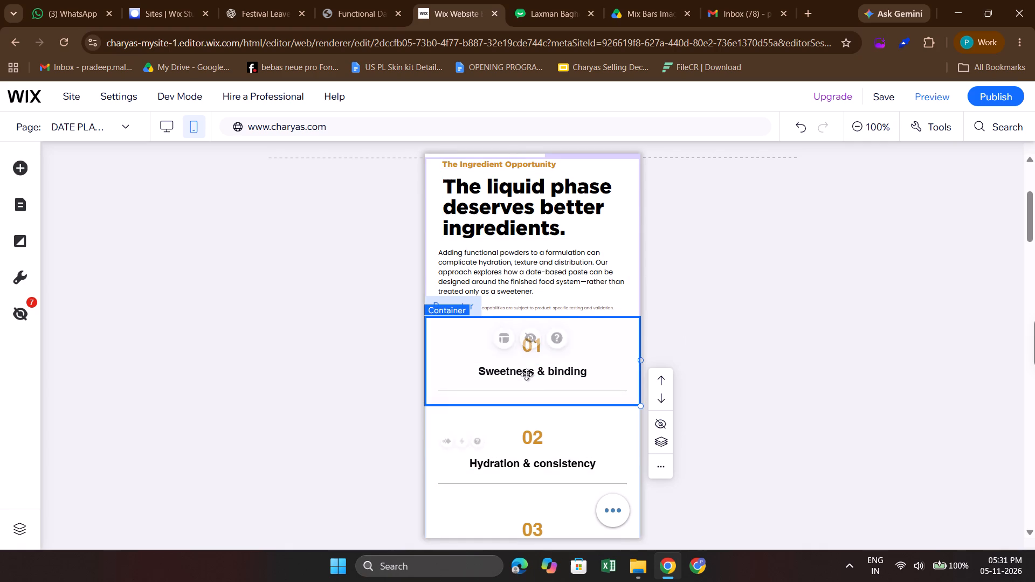
pyautogui.click(526, 375)
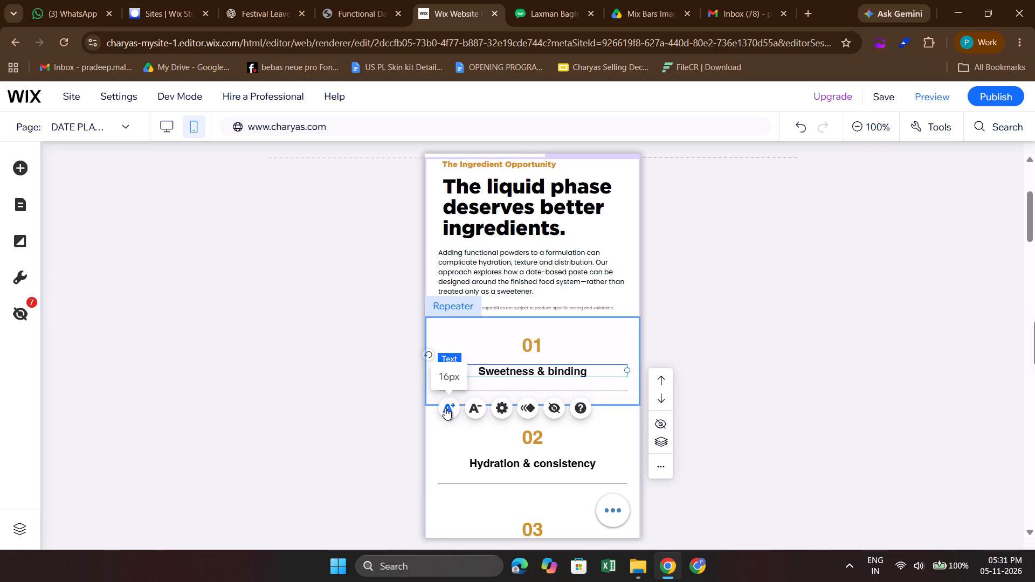
pyautogui.click(534, 339)
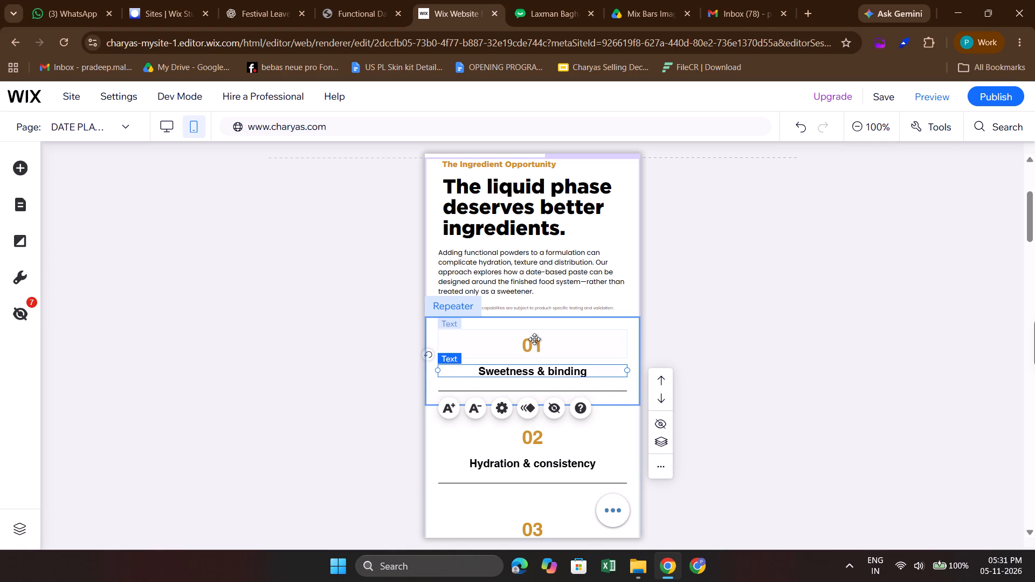
pyautogui.hotkey('shift', 'Up')
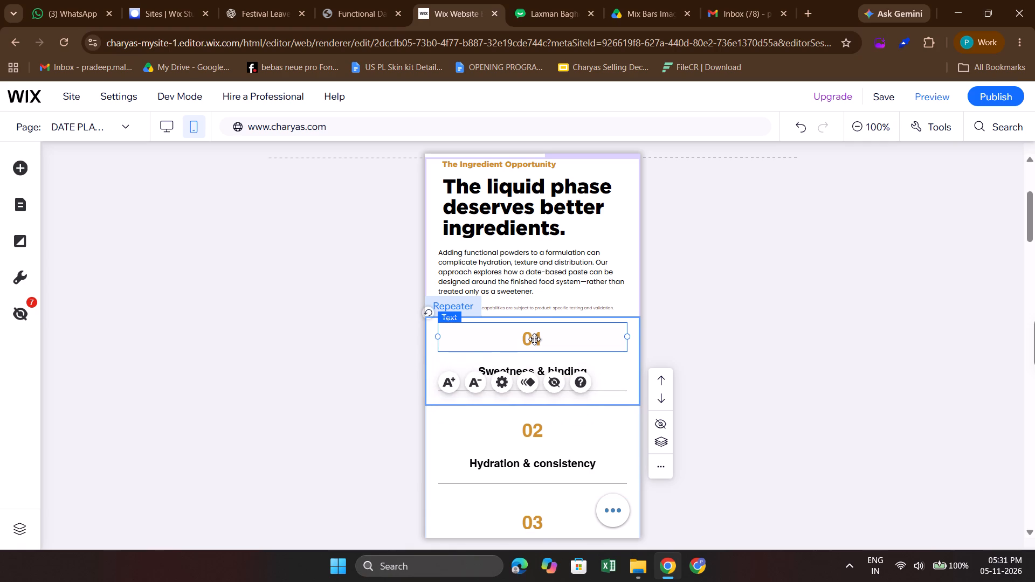
pyautogui.hotkey('shift', 'Up')
pyautogui.click(732, 383)
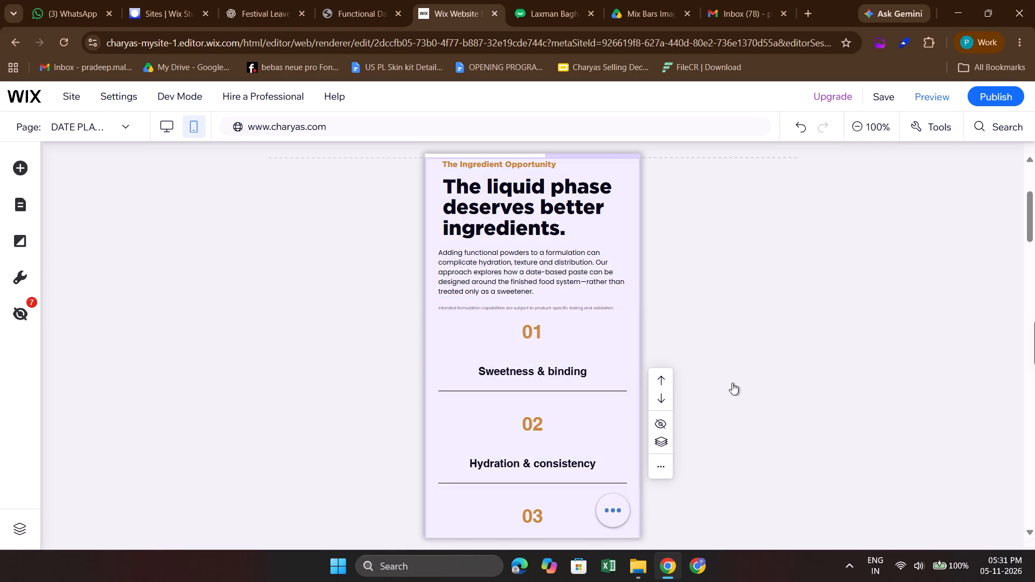
# Nudge the mobile "Sweetness & binding" heading upward so it sits directly beneath the 01 number.
pyautogui.click(521, 370)
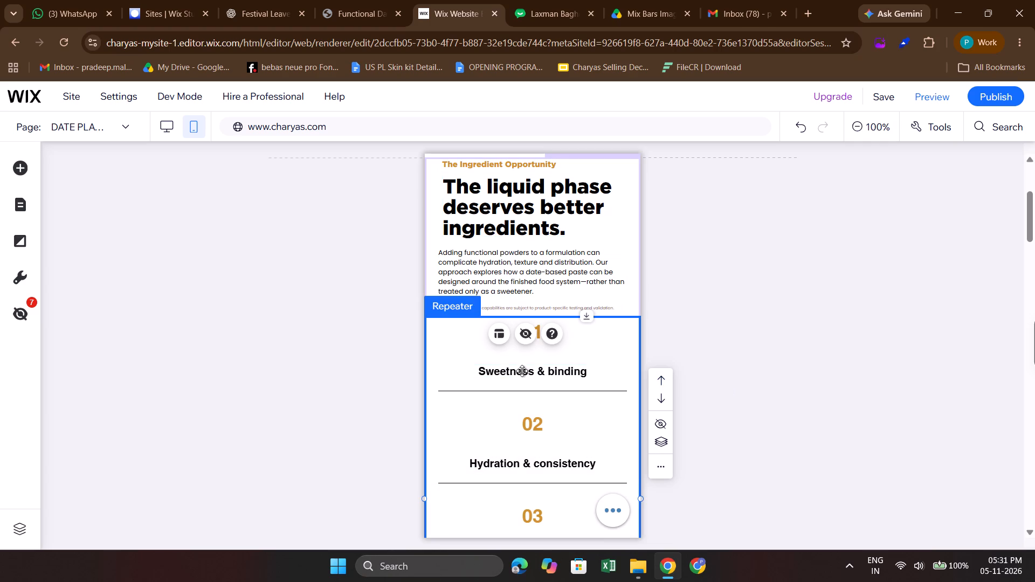
pyautogui.click(523, 373)
pyautogui.click(536, 371)
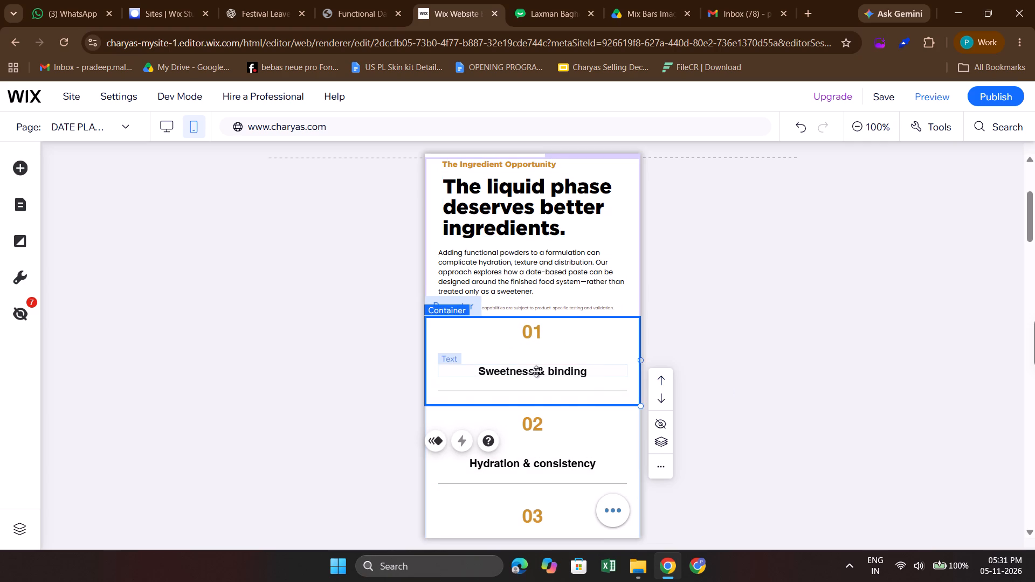
pyautogui.hotkey('shift', 'Up')
pyautogui.hotkey('shift', 'Up')
pyautogui.hotkey('shift', 'Up')
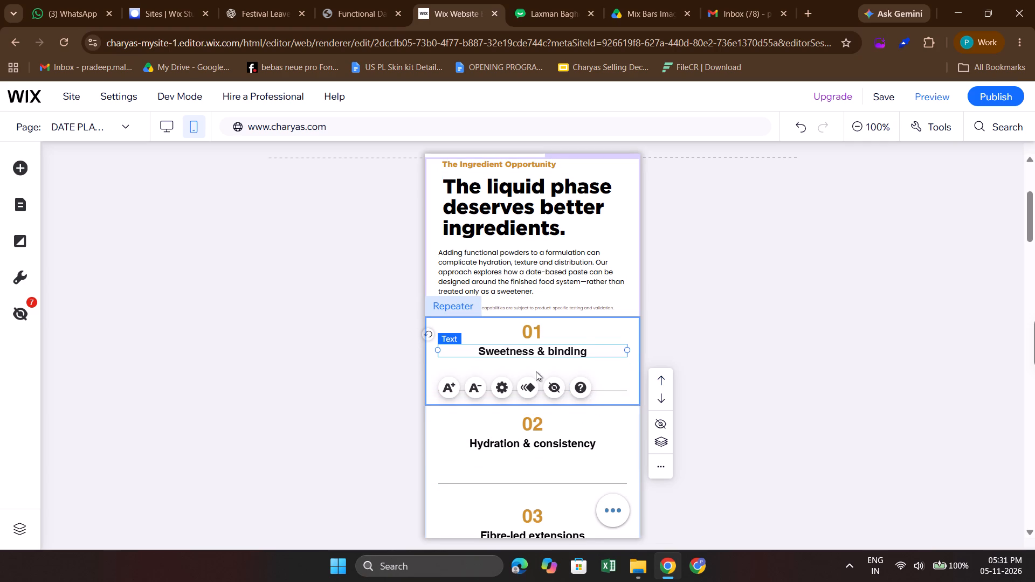
# Enlarge the font of the mobile "Sweetness & binding" heading by two size increments.
pyautogui.click(448, 389)
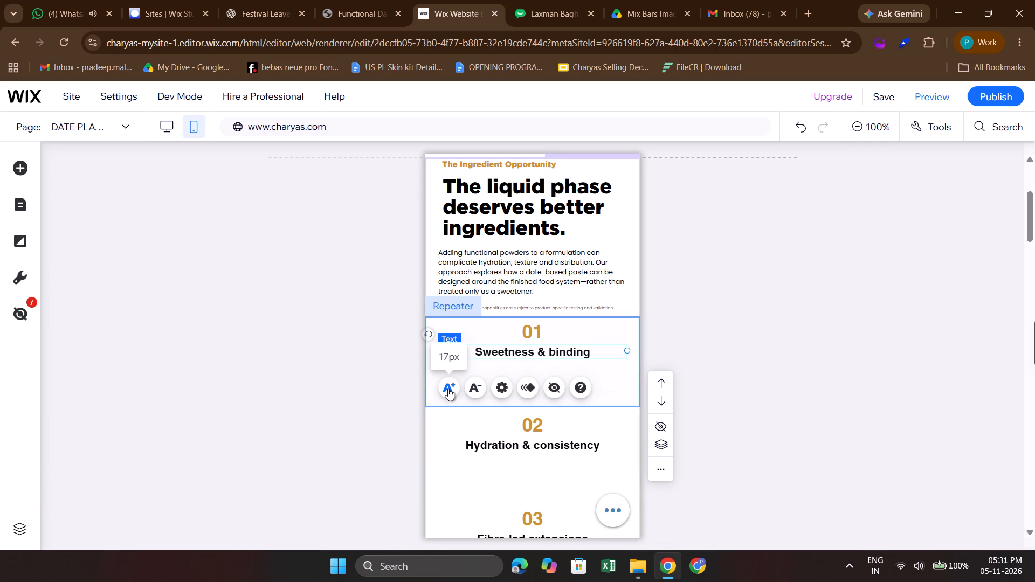
pyautogui.click(448, 389)
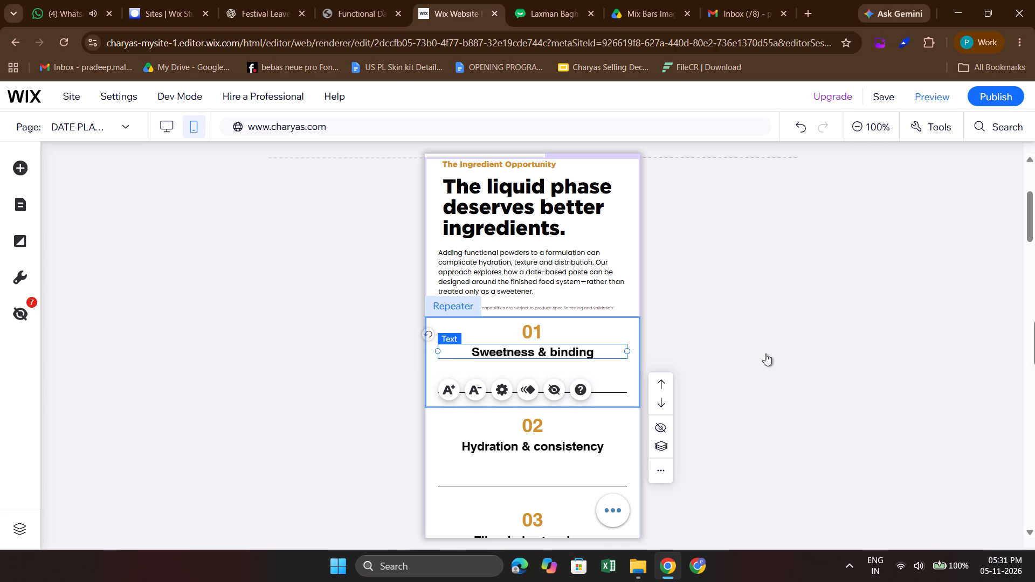
pyautogui.click(706, 290)
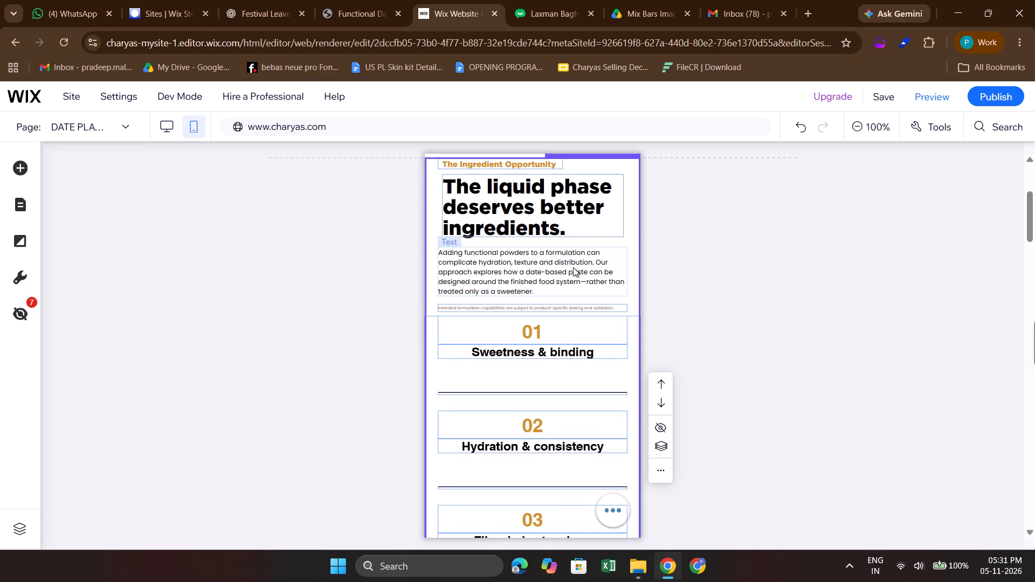
# Duplicate the "Adding functional powders" paragraph and place the copy lower, over the first numbered item.
pyautogui.click(570, 270)
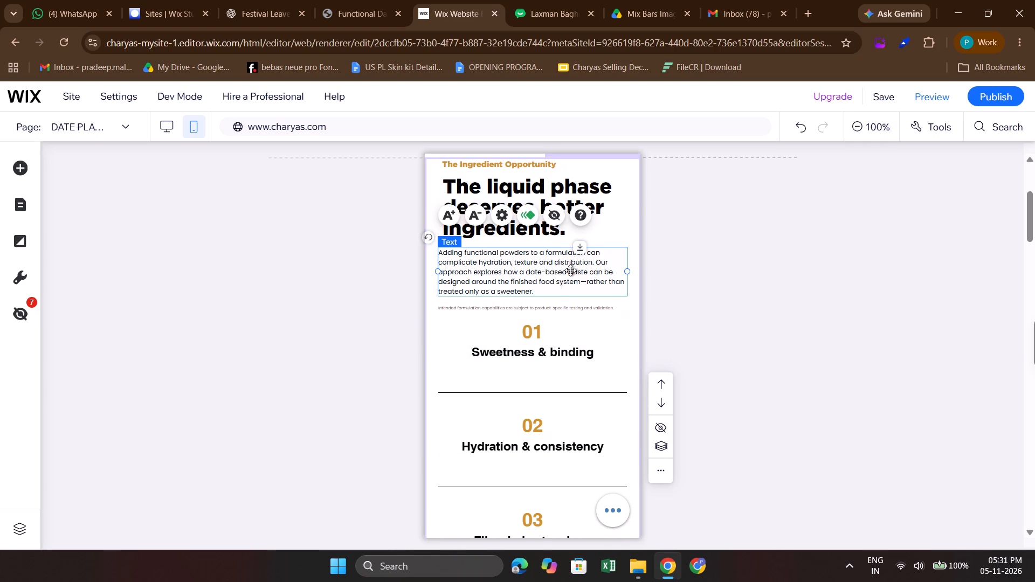
pyautogui.hotkey('ctrl', 'd')
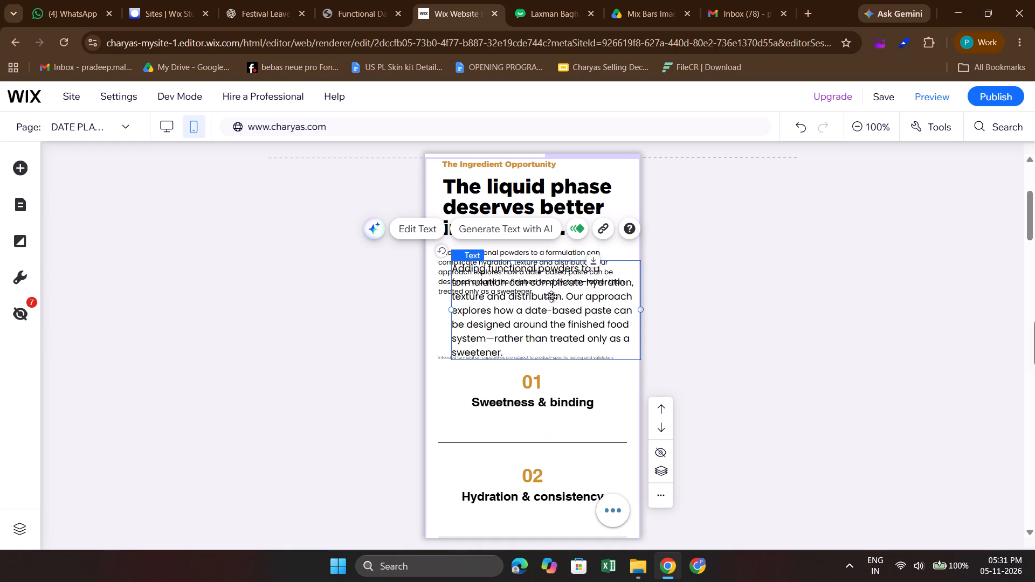
pyautogui.moveTo(551, 296); pyautogui.dragTo(547, 341)
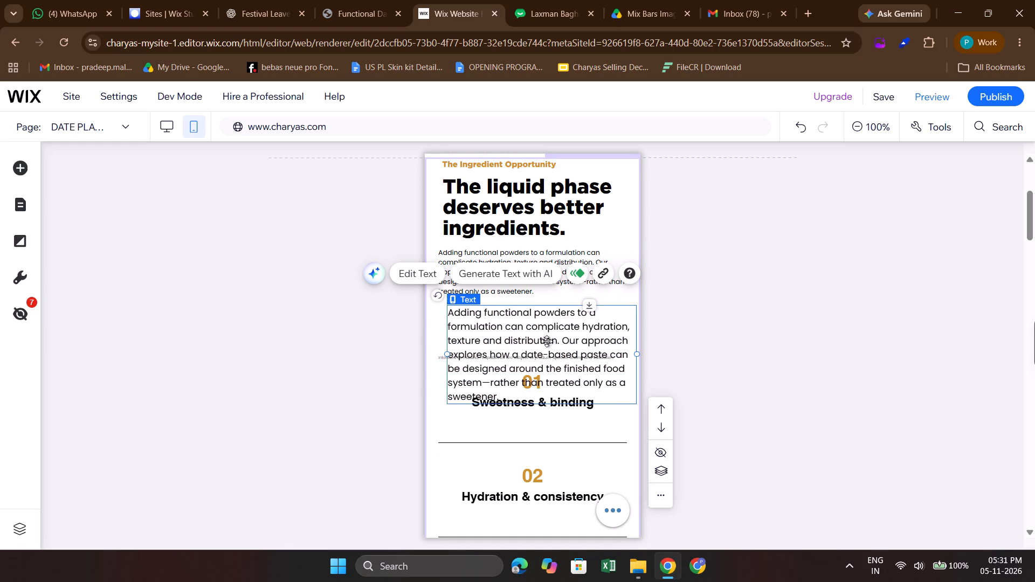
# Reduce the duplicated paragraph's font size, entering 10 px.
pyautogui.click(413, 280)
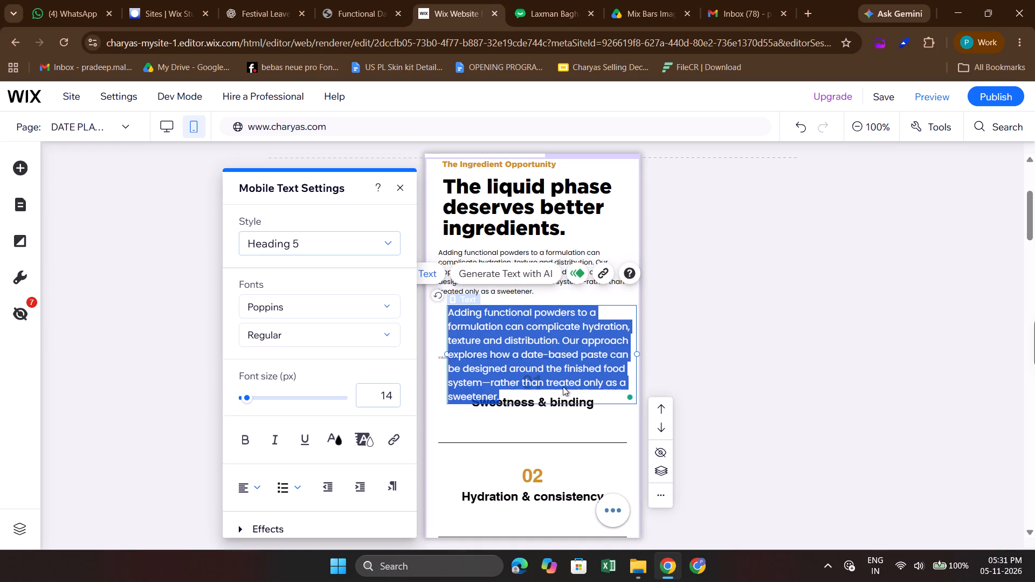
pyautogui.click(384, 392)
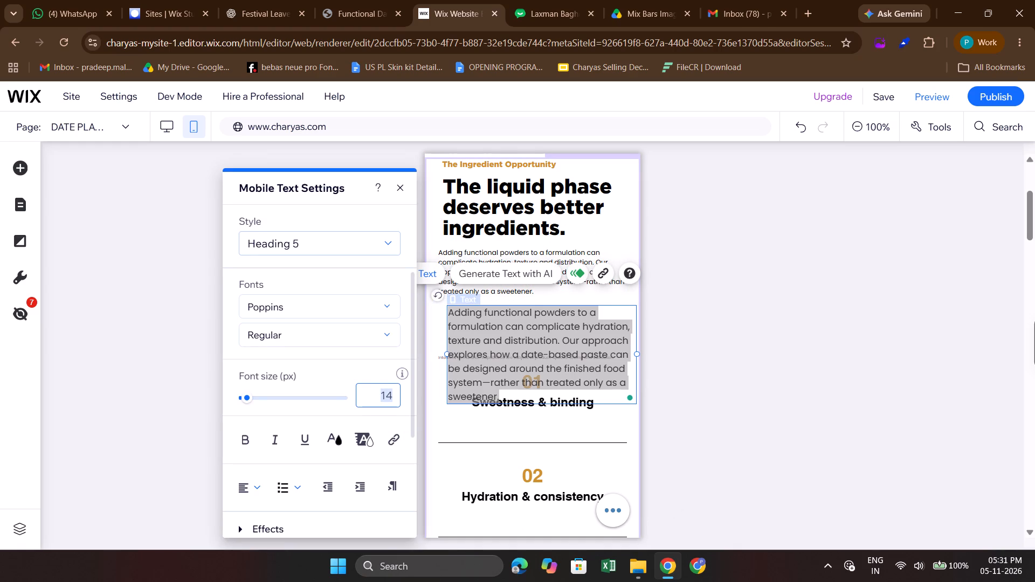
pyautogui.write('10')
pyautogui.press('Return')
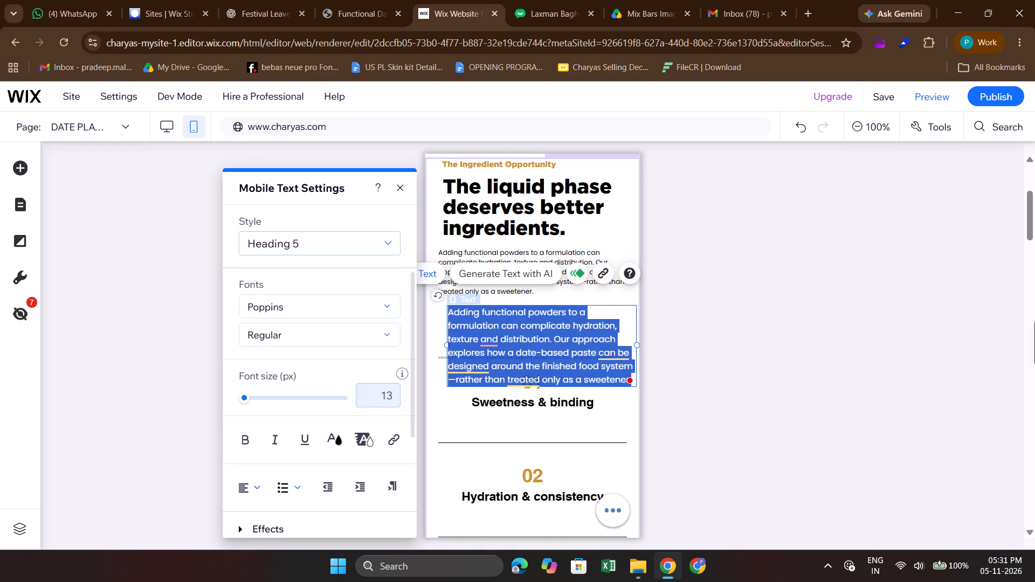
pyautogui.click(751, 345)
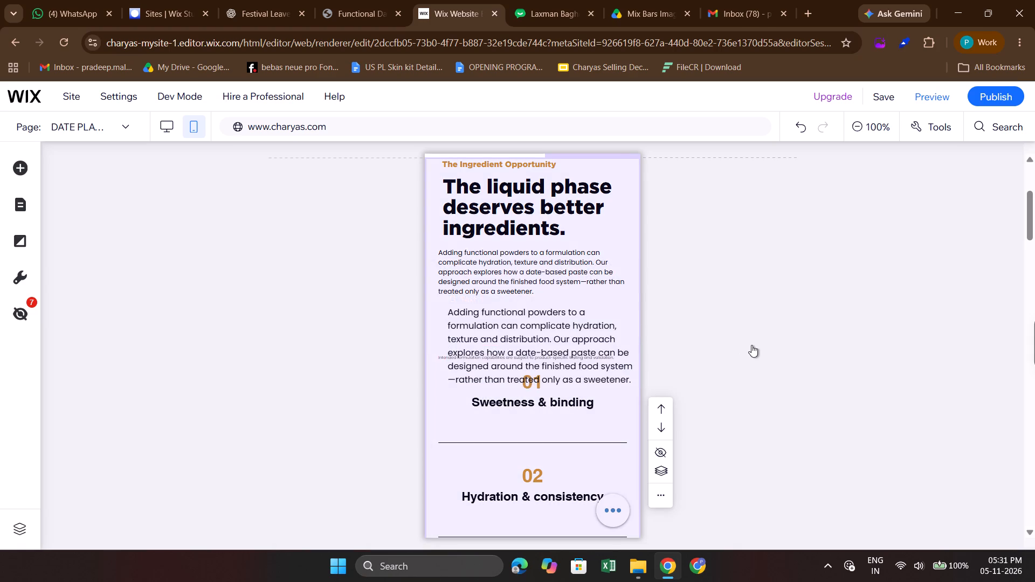
# Copy the "Sweetness & binding" heading and its description from the Charyas_Date_Paste_Premium_Interactive_Desktop.html reference page.
pyautogui.click(572, 321)
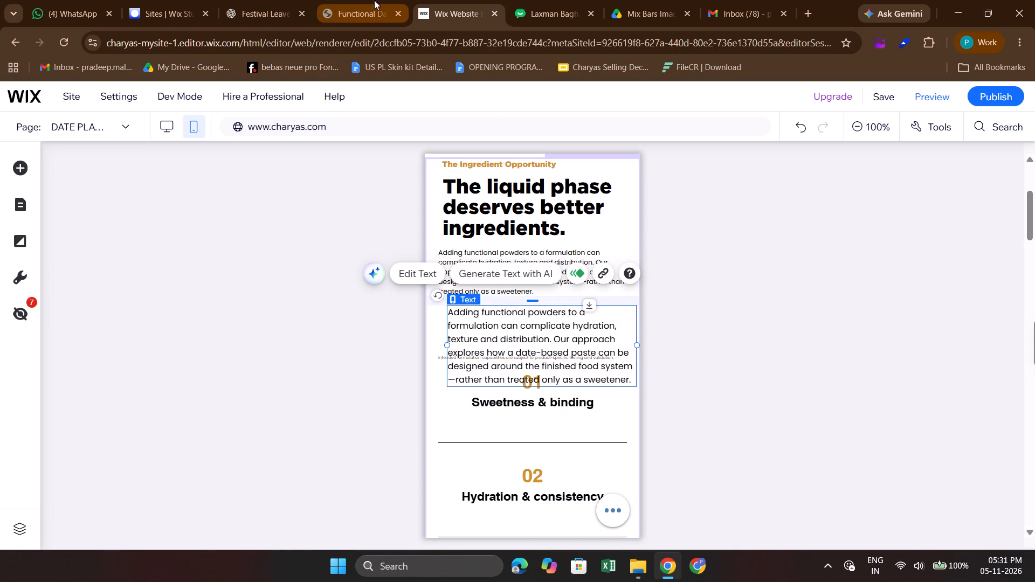
pyautogui.click(364, 0)
pyautogui.scroll(2, 521, 267)
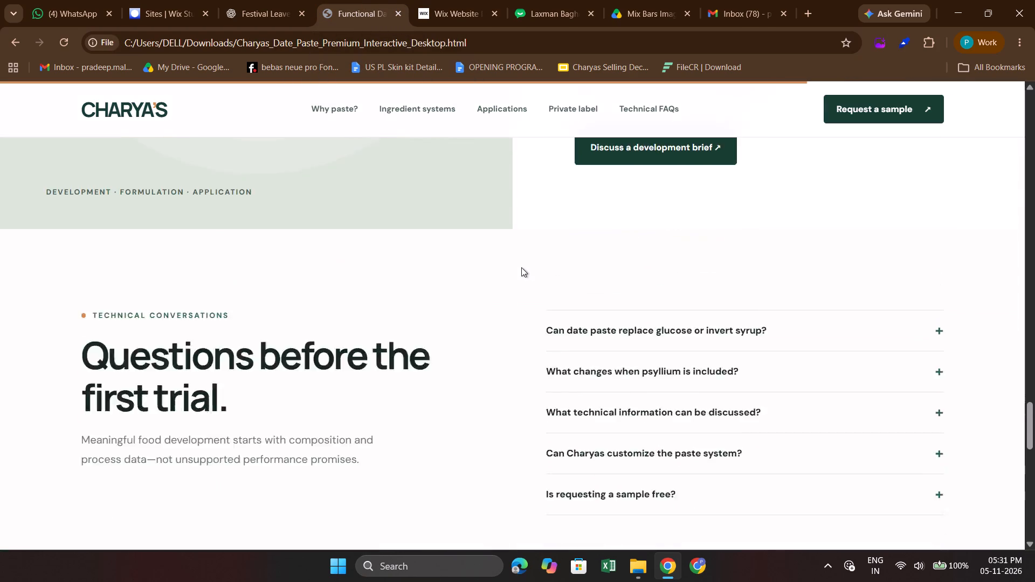
pyautogui.scroll(8, 521, 267)
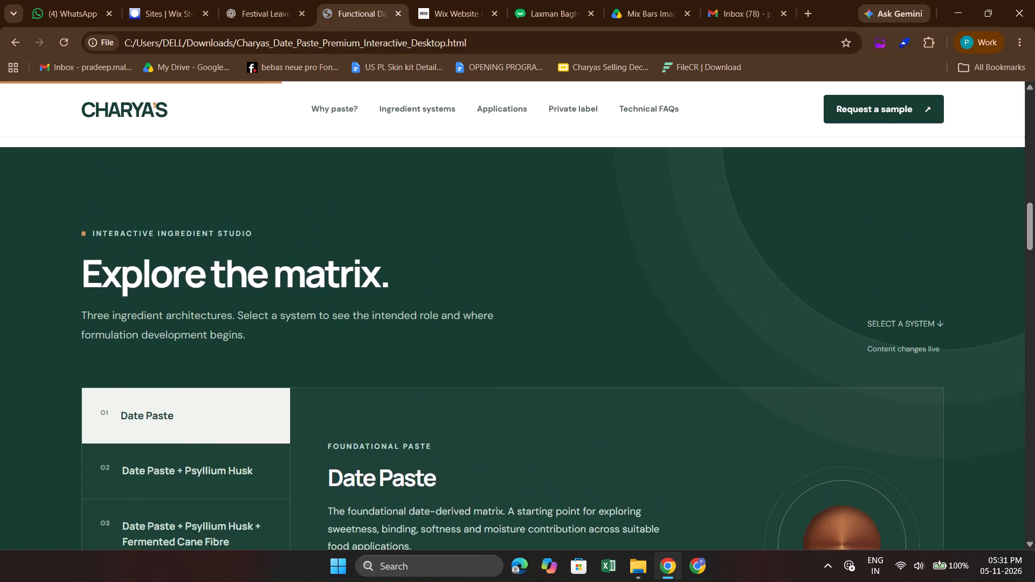
pyautogui.scroll(2, 521, 267)
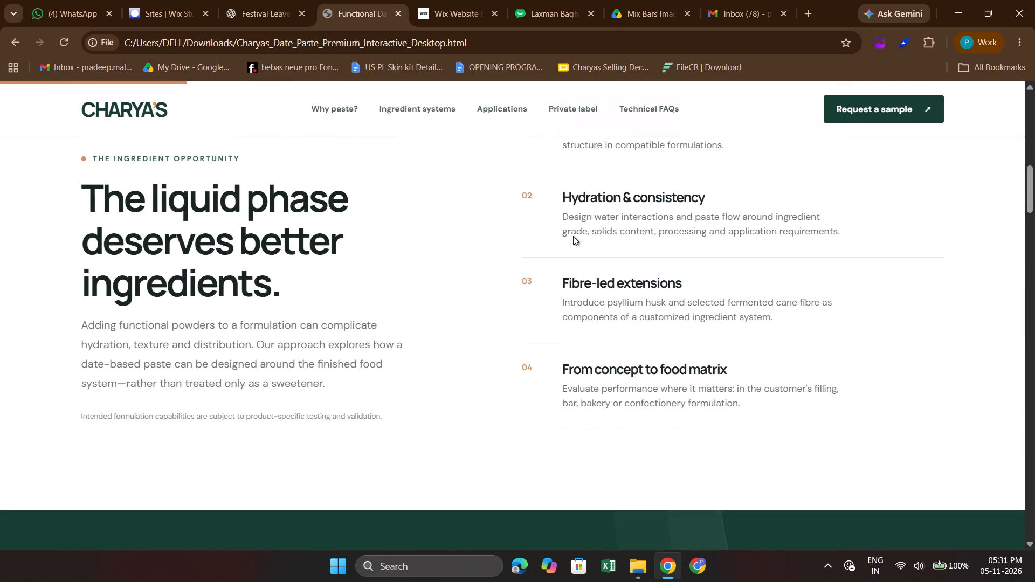
pyautogui.scroll(3, 613, 215)
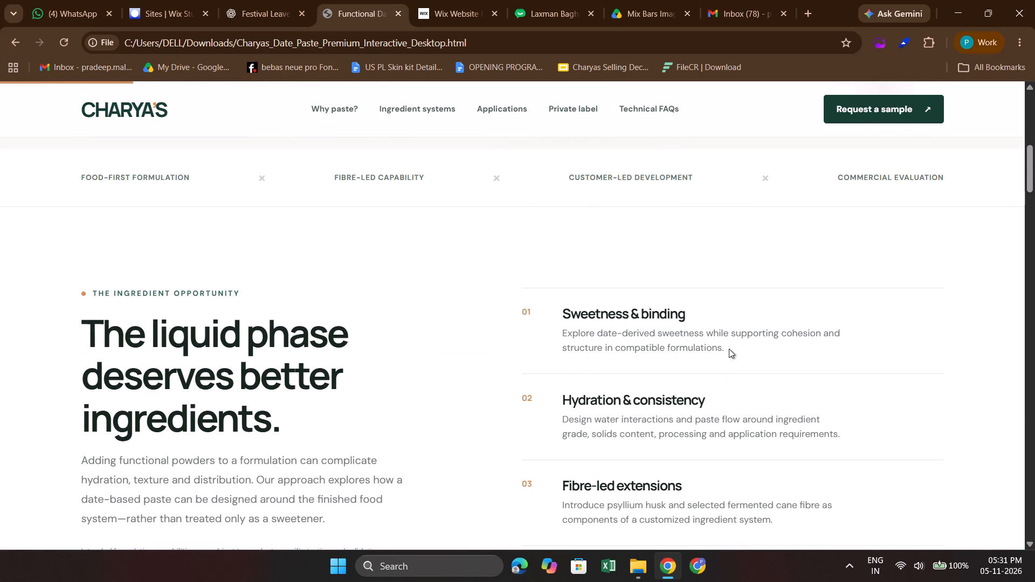
pyautogui.moveTo(729, 349); pyautogui.dragTo(555, 335)
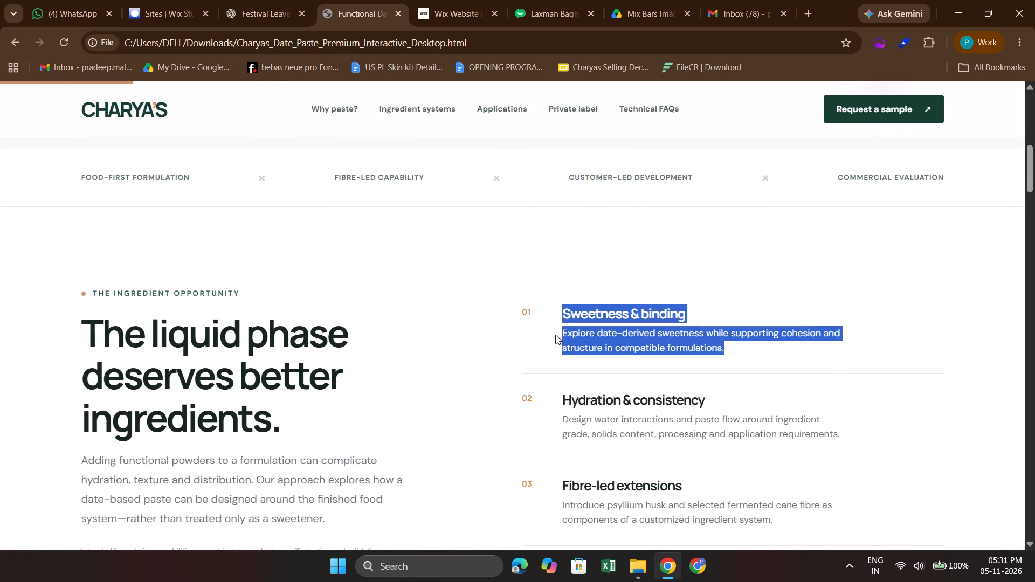
pyautogui.hotkey('ctrl', 'c')
pyautogui.hotkey('ctrl', 'c')
pyautogui.hotkey('ctrl', 'c')
# Back in the Wix editor, replace the duplicated paragraph's text with the copied "Sweetness & binding" content.
pyautogui.click(425, 1)
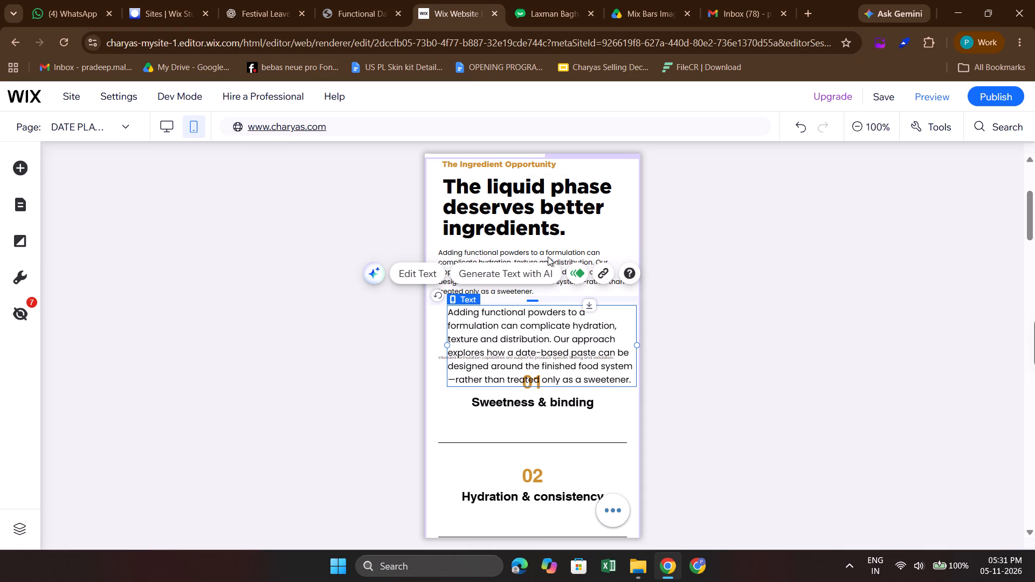
pyautogui.doubleClick(548, 329)
pyautogui.hotkey('ctrl', 'v')
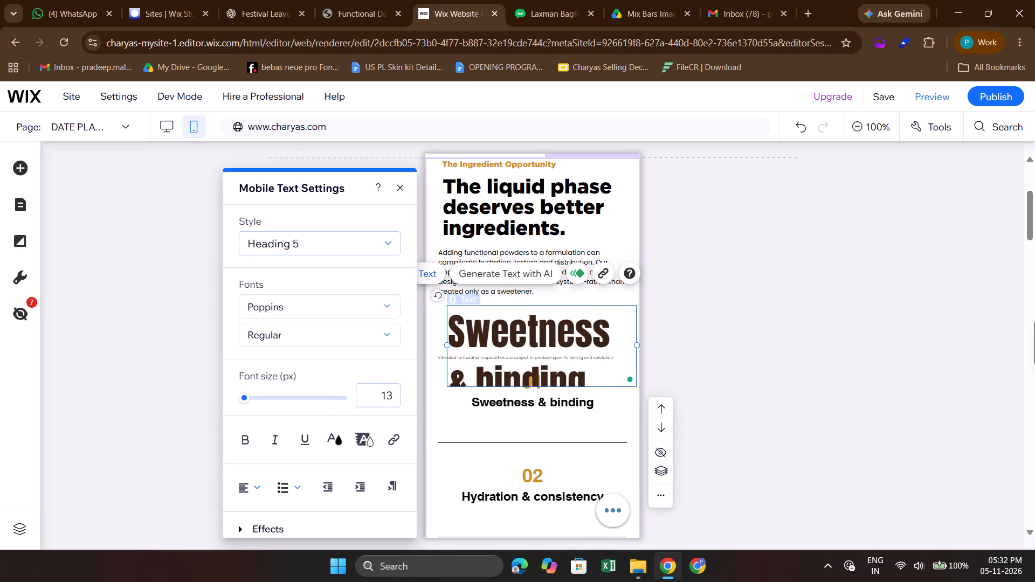
# Reduce the font size of all the pasted text, entering 10 px.
pyautogui.click(589, 328)
pyautogui.hotkey('ctrl', 'a')
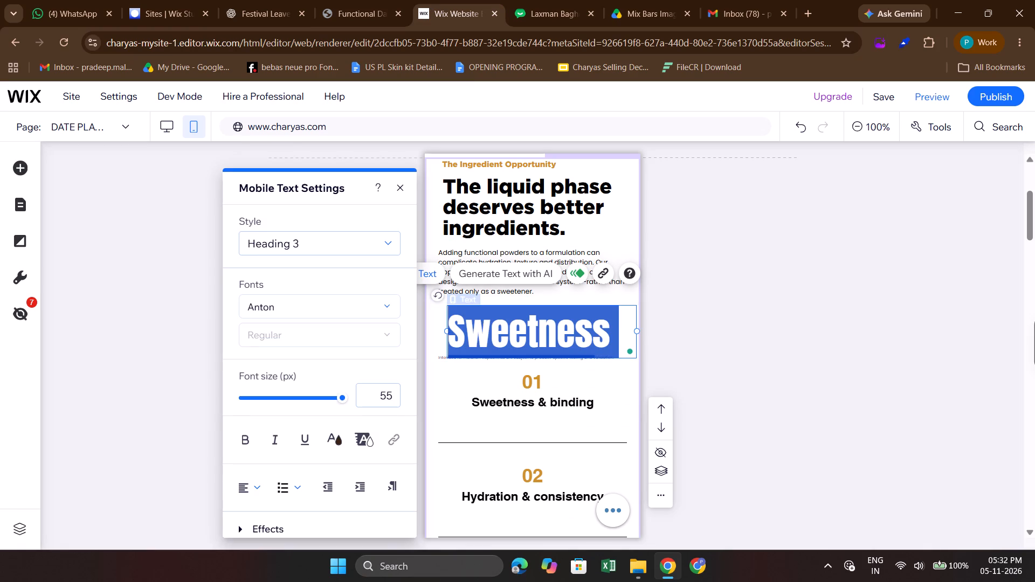
pyautogui.click(379, 397)
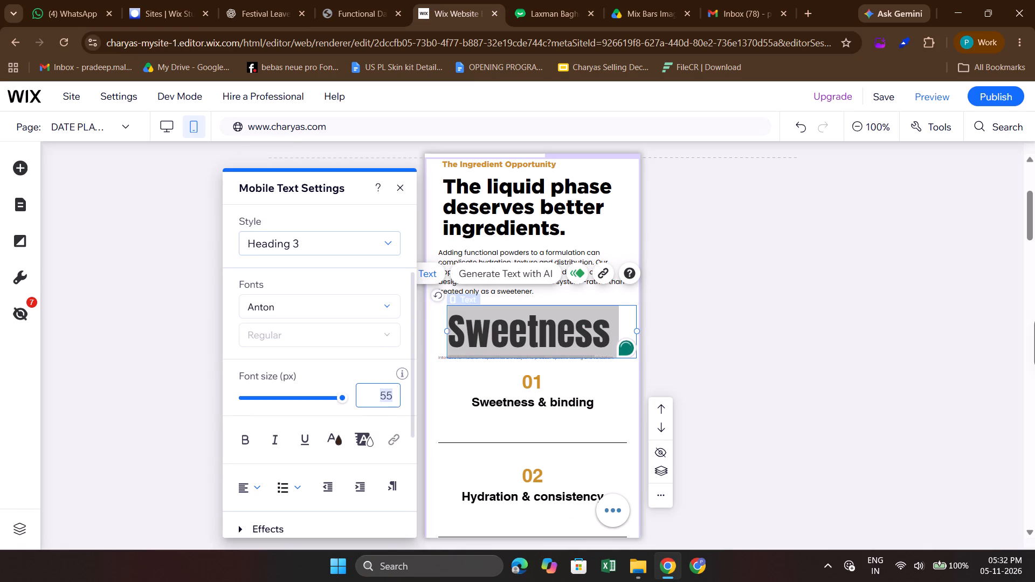
pyautogui.write('10')
pyautogui.press('Return')
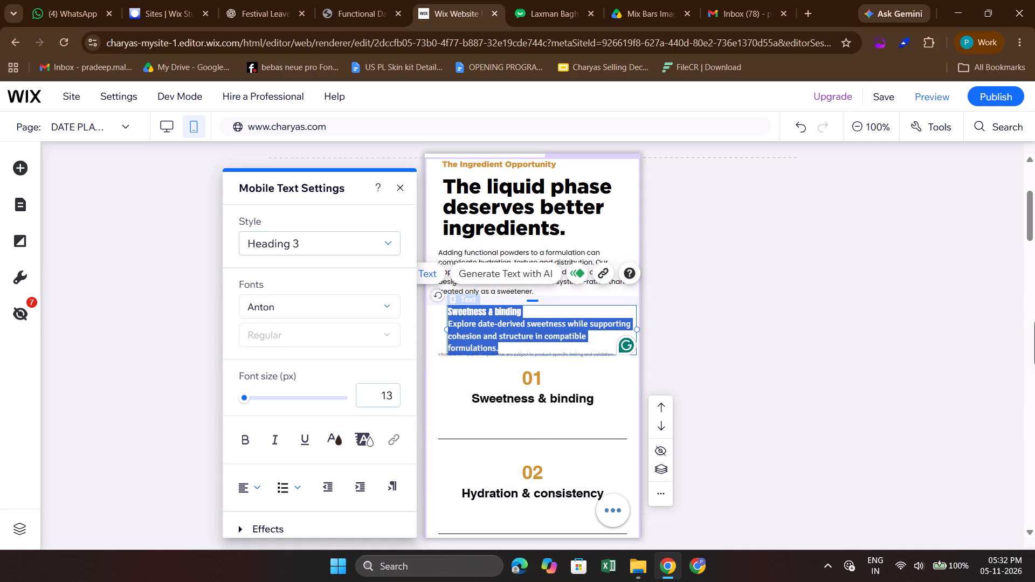
# Delete the "Sweetness & binding" heading line from the pasted text, keeping only the "Explore date-derived sweetness" description.
pyautogui.click(451, 324)
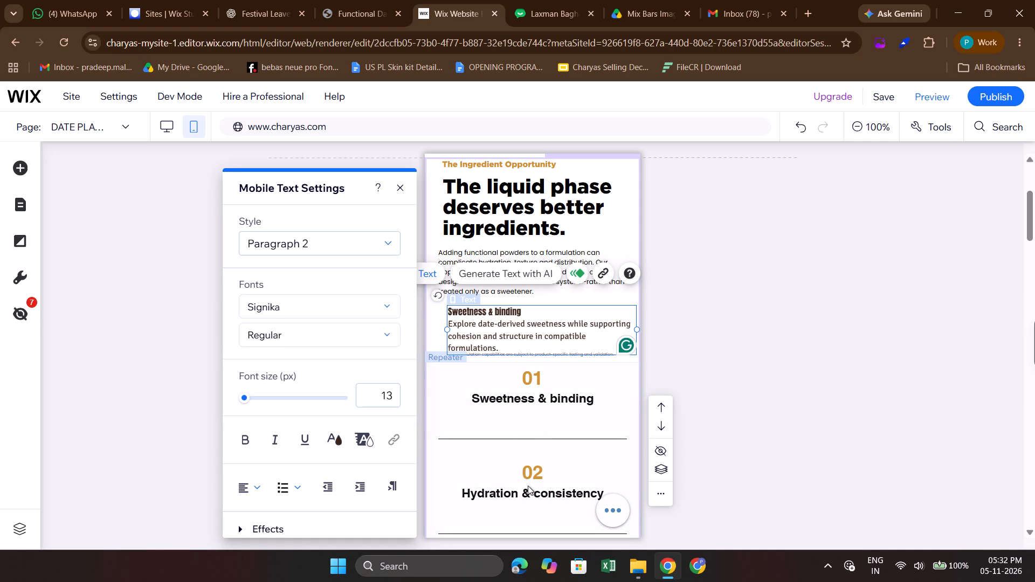
pyautogui.press('Left')
pyautogui.press('BackSpace')
pyautogui.press('BackSpace')
pyautogui.press('BackSpace')
pyautogui.press('BackSpace')
pyautogui.press('BackSpace')
pyautogui.press('BackSpace')
pyautogui.press('BackSpace')
pyautogui.press('BackSpace')
pyautogui.press('BackSpace')
pyautogui.press('BackSpace')
pyautogui.press('BackSpace')
pyautogui.press('BackSpace')
pyautogui.press('BackSpace')
pyautogui.press('BackSpace')
pyautogui.press('BackSpace')
pyautogui.press('BackSpace')
pyautogui.press('BackSpace')
pyautogui.press('BackSpace')
pyautogui.press('BackSpace')
pyautogui.press('BackSpace')
pyautogui.press('BackSpace')
pyautogui.press('BackSpace')
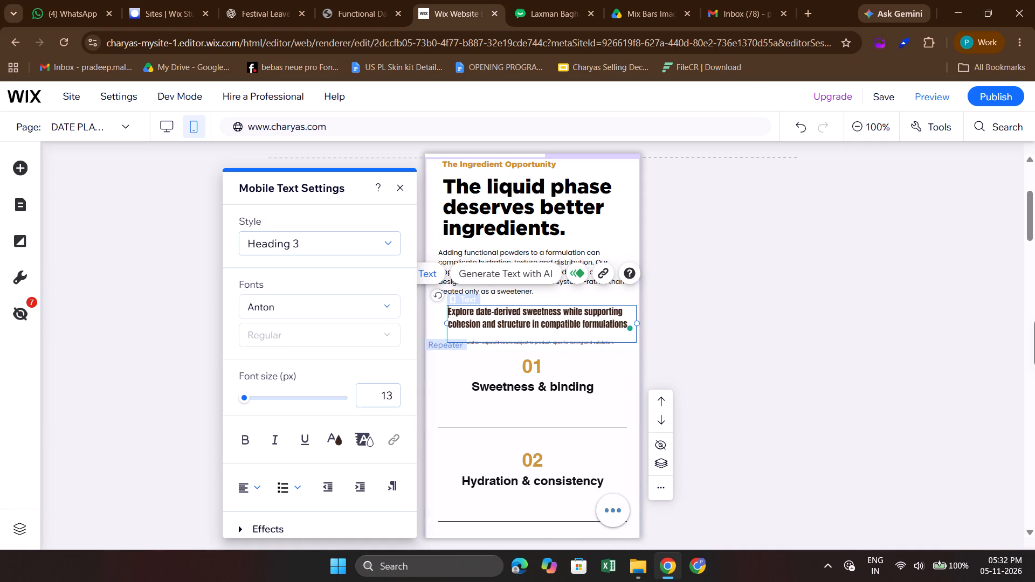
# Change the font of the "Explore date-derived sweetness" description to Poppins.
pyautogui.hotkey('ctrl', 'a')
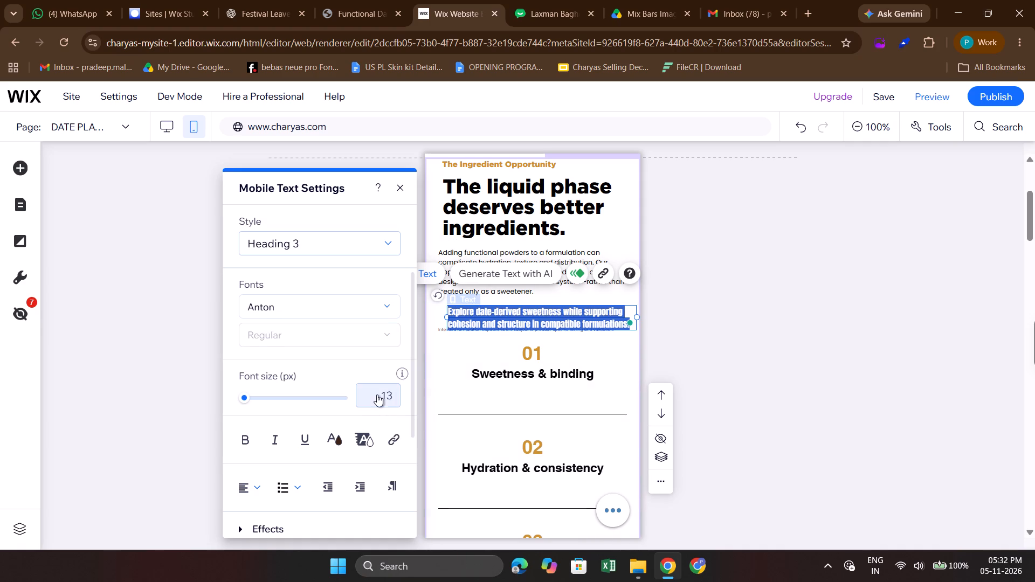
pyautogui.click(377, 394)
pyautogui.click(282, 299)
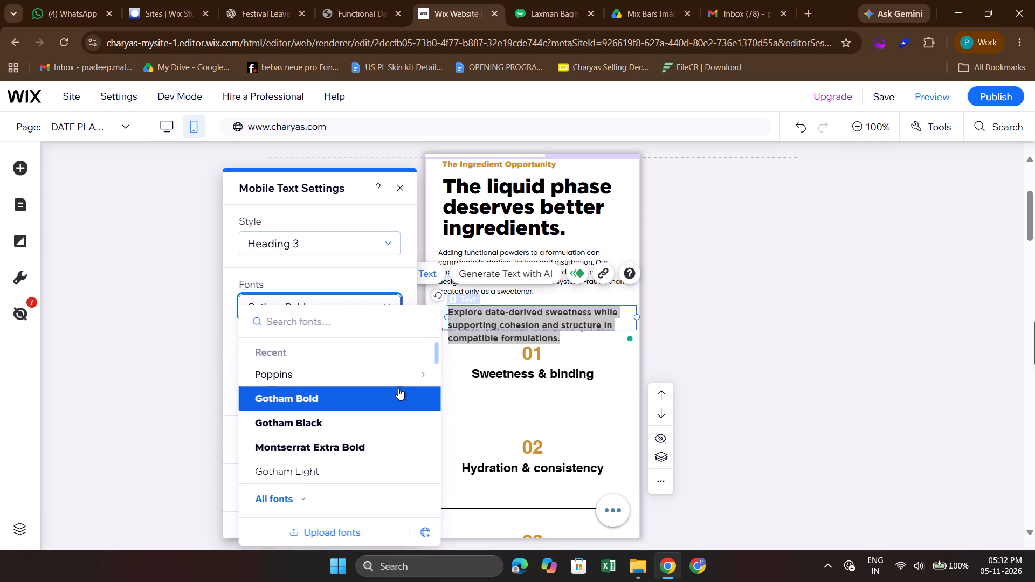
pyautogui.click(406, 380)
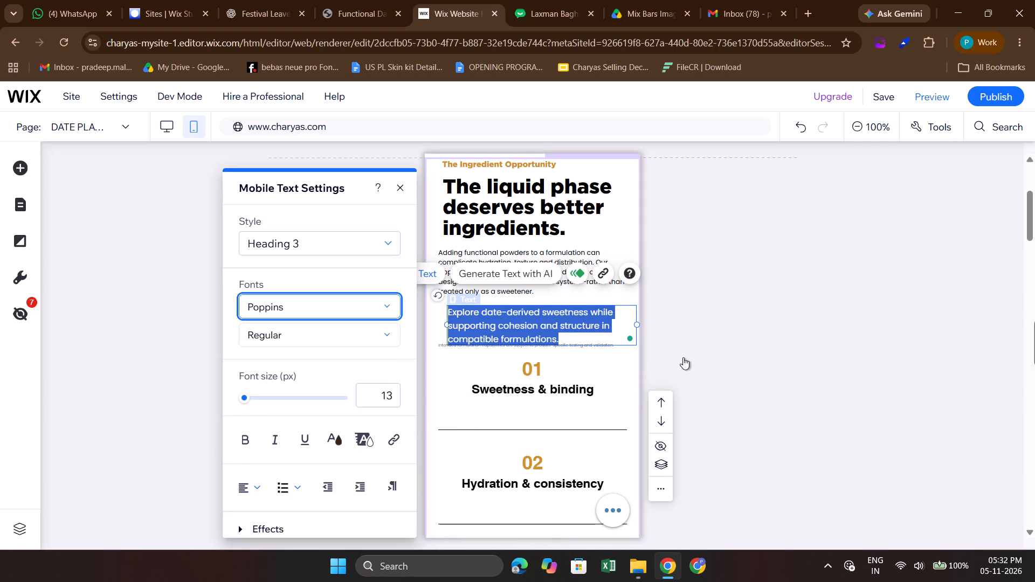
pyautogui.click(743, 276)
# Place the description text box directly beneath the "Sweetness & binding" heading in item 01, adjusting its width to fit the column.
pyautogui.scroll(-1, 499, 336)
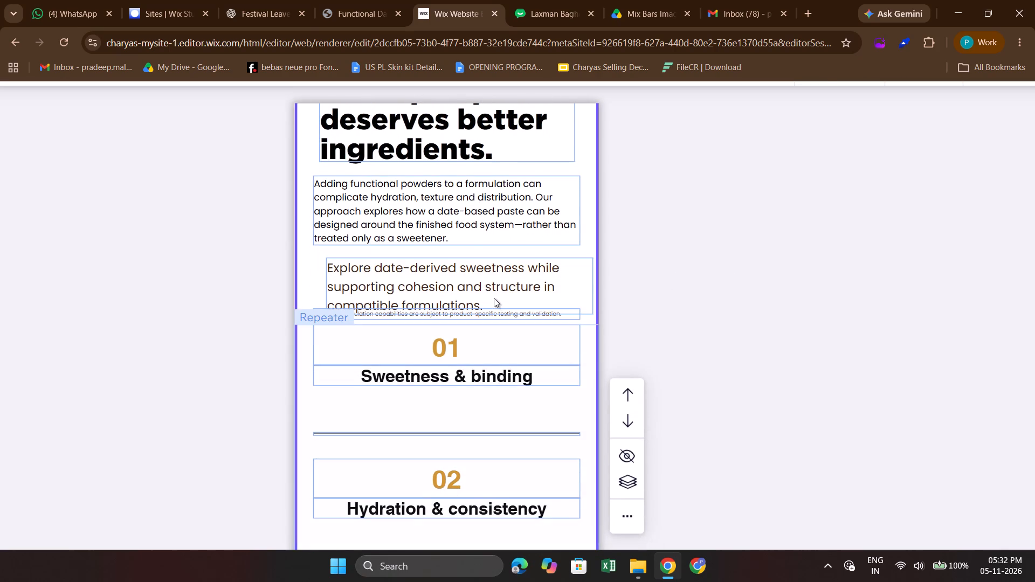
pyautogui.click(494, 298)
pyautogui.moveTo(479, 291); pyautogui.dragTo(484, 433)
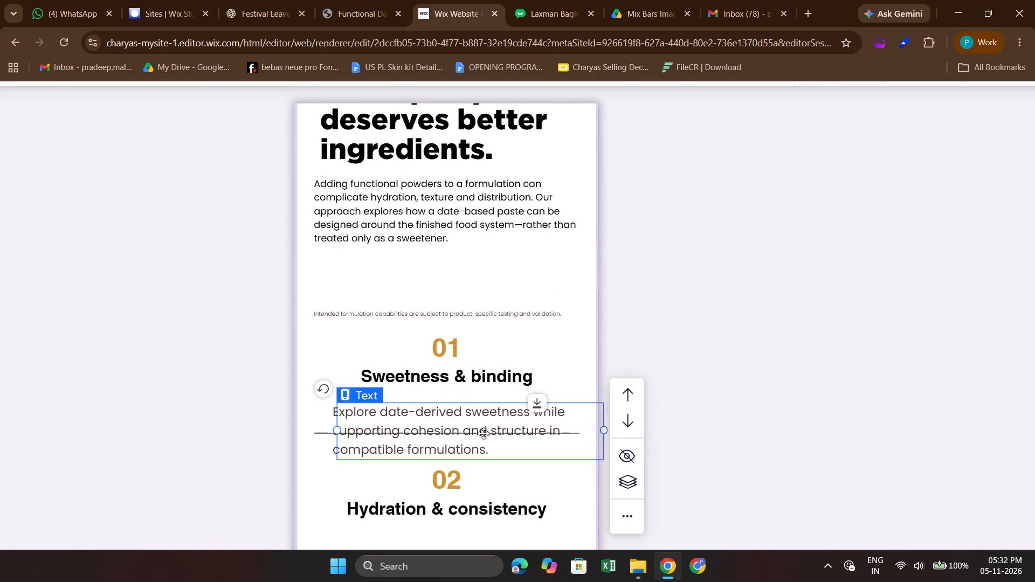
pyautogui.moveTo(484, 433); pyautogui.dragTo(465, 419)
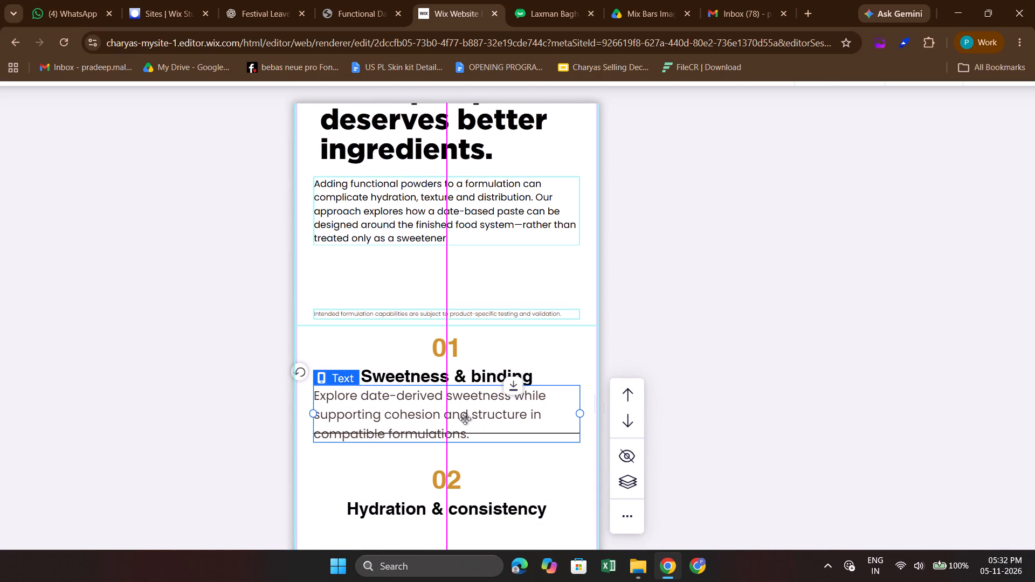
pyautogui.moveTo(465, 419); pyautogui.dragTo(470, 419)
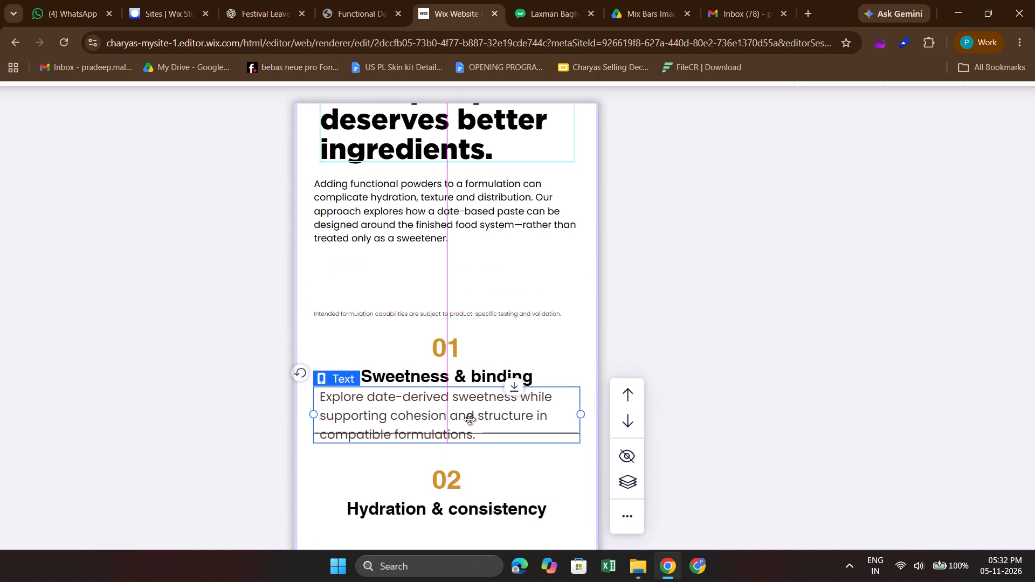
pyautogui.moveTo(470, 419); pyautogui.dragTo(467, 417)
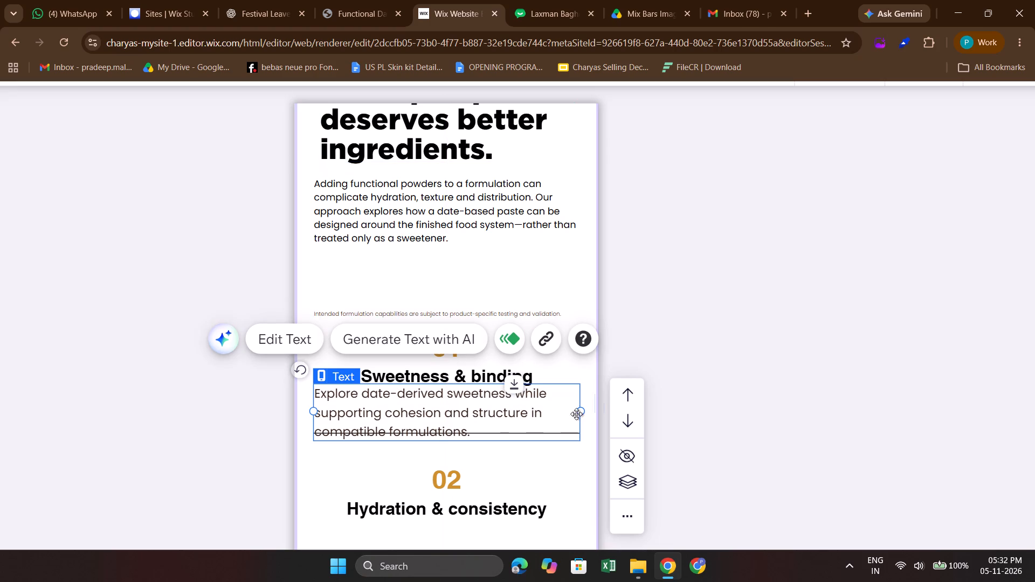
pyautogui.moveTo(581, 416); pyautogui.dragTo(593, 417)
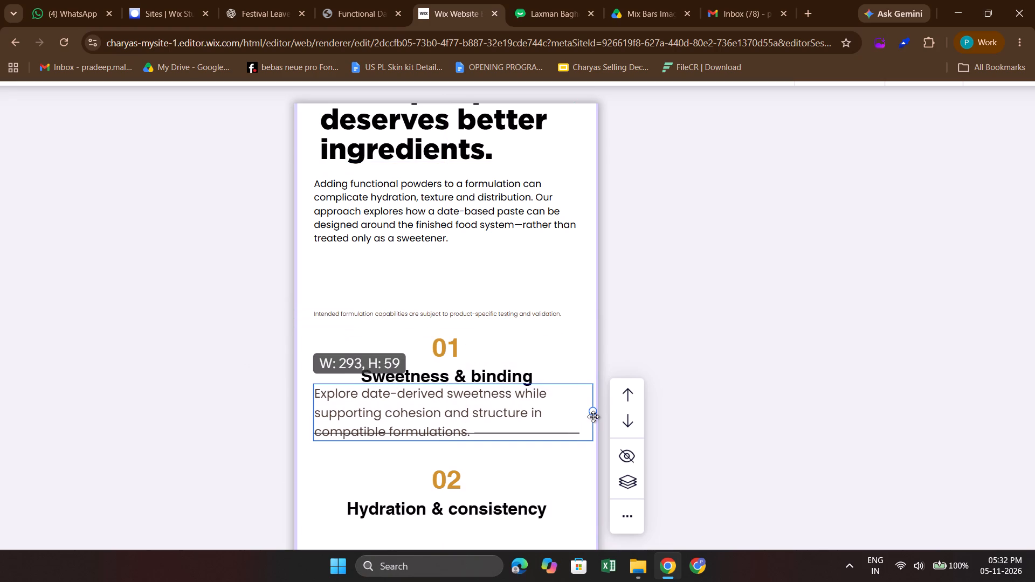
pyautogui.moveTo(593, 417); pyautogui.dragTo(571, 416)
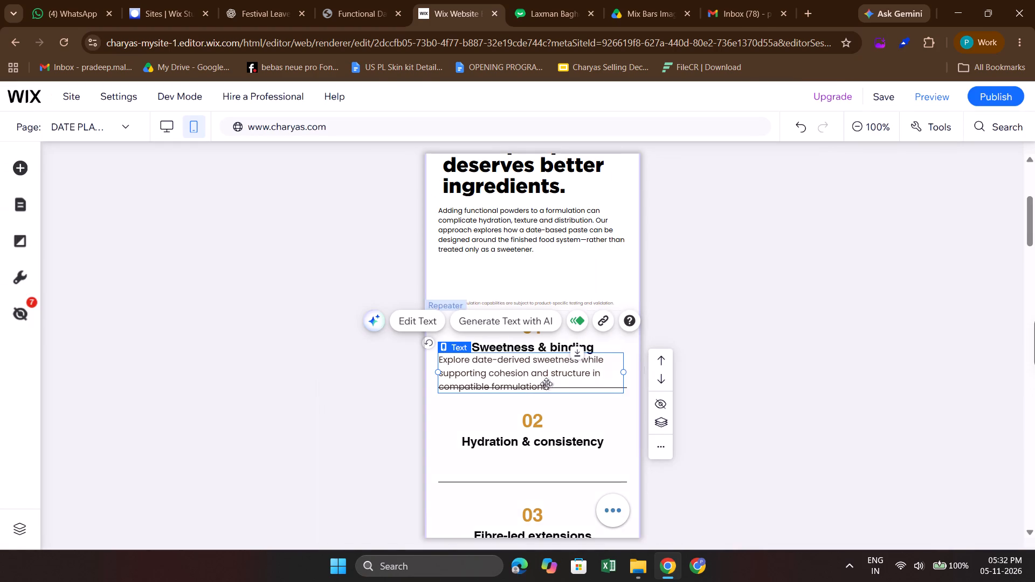
# Delete the "Explore date-derived sweetness" description text box from the mobile layout.
pyautogui.press('Delete')
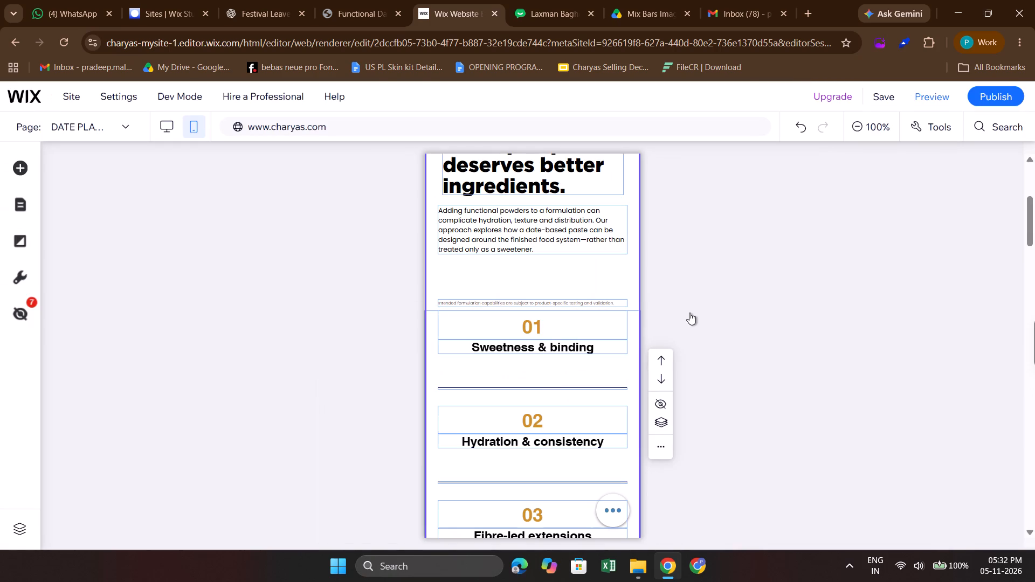
pyautogui.click(689, 313)
# Set the gap between the intro paragraph and the "Intended formulation capabilities" disclaimer to 20 px.
pyautogui.scroll(1, 689, 313)
pyautogui.click(607, 309)
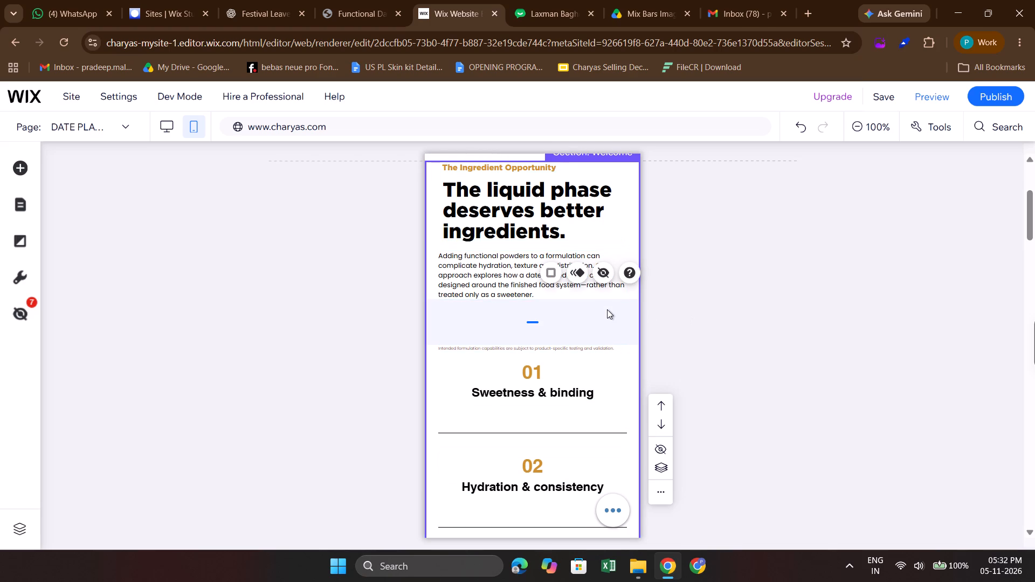
pyautogui.click(537, 320)
pyautogui.write('20')
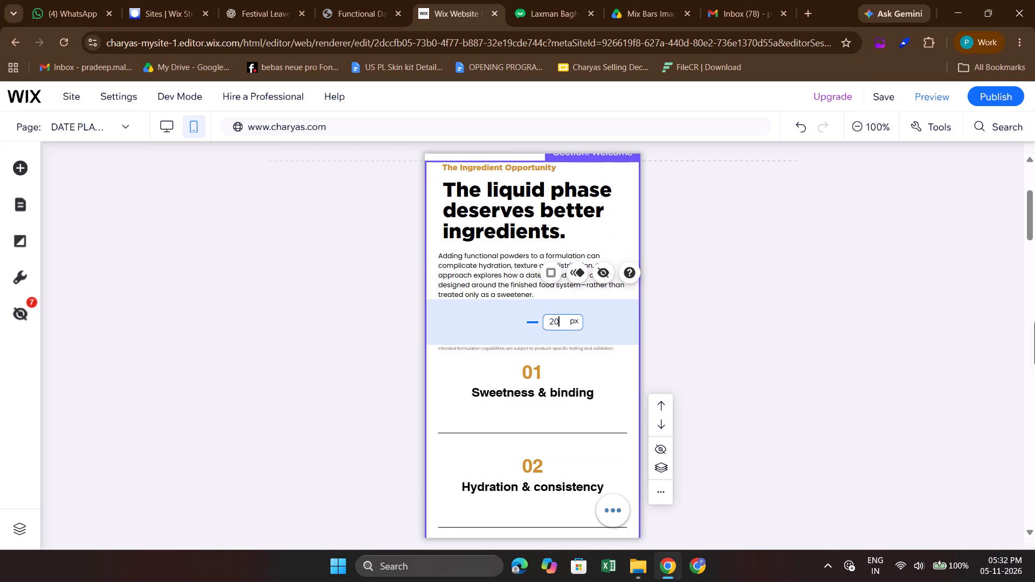
pyautogui.press('Return')
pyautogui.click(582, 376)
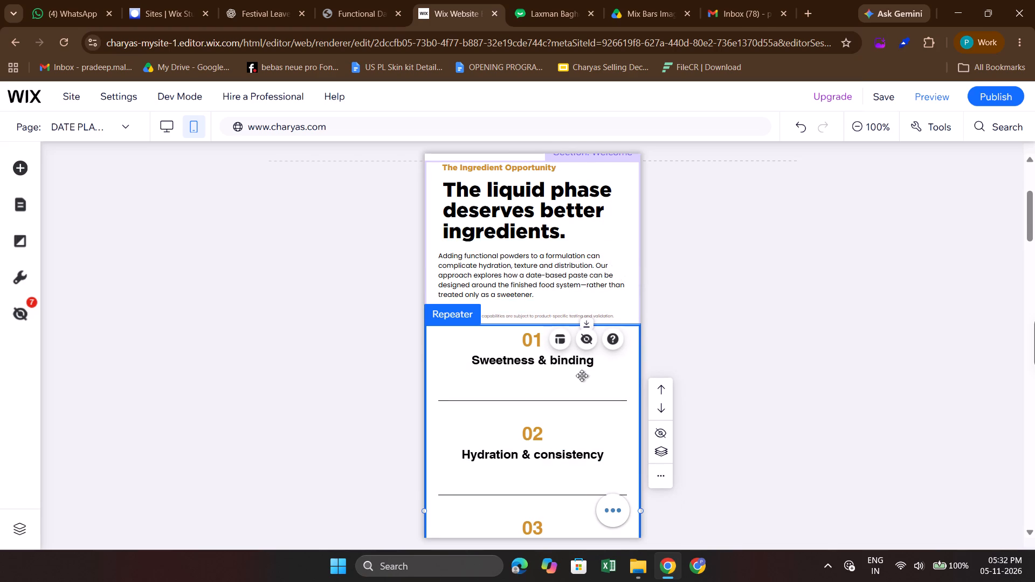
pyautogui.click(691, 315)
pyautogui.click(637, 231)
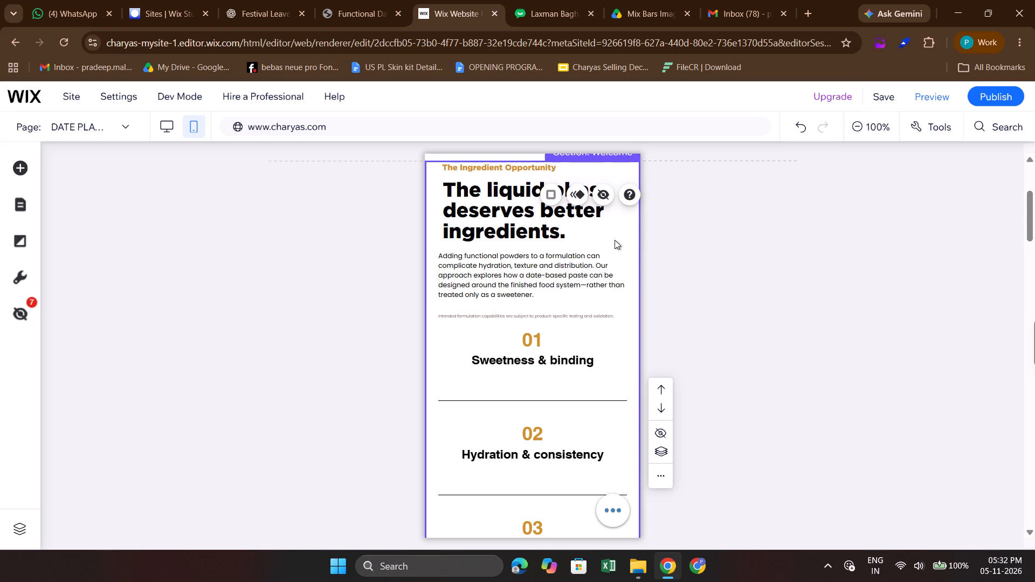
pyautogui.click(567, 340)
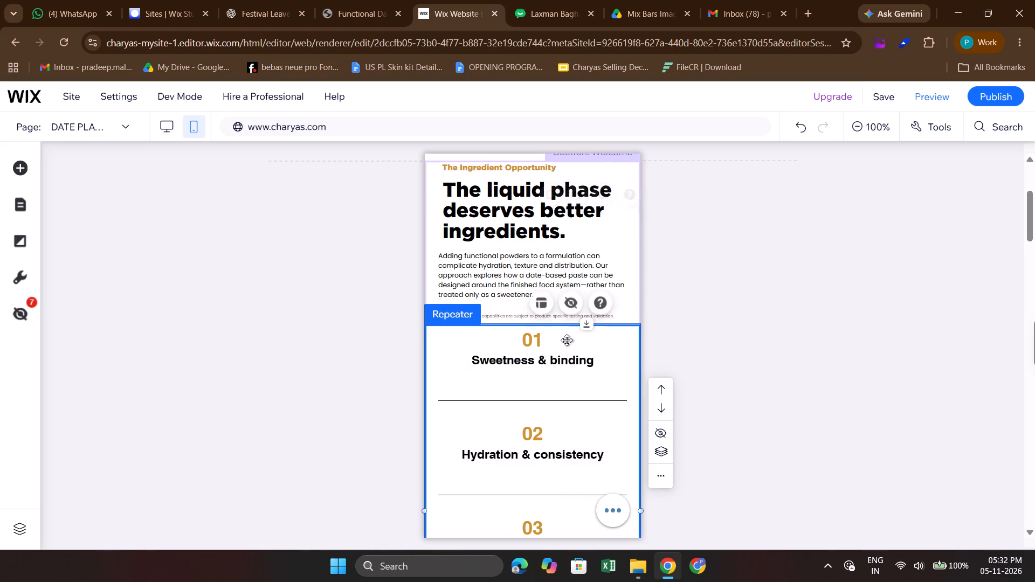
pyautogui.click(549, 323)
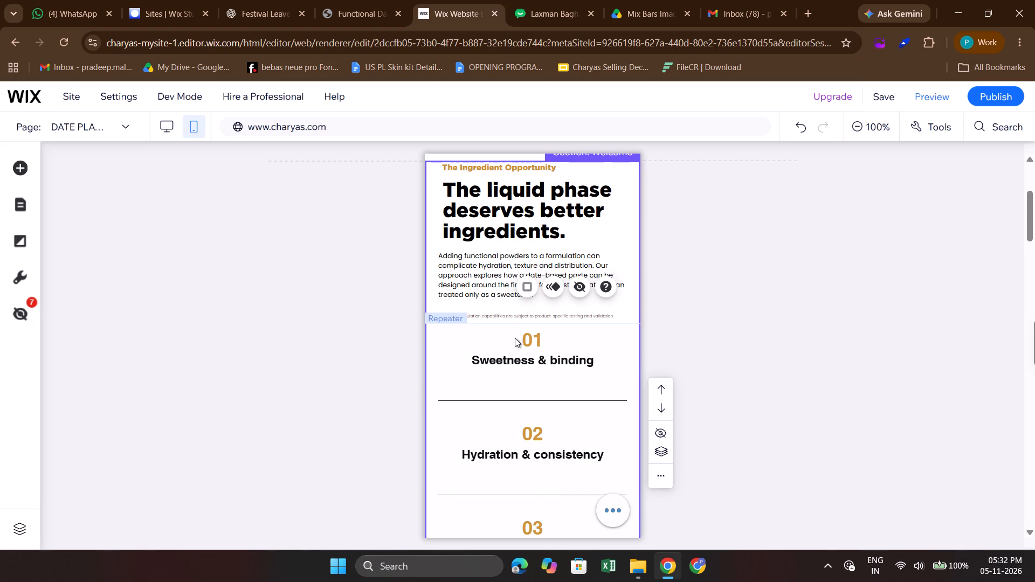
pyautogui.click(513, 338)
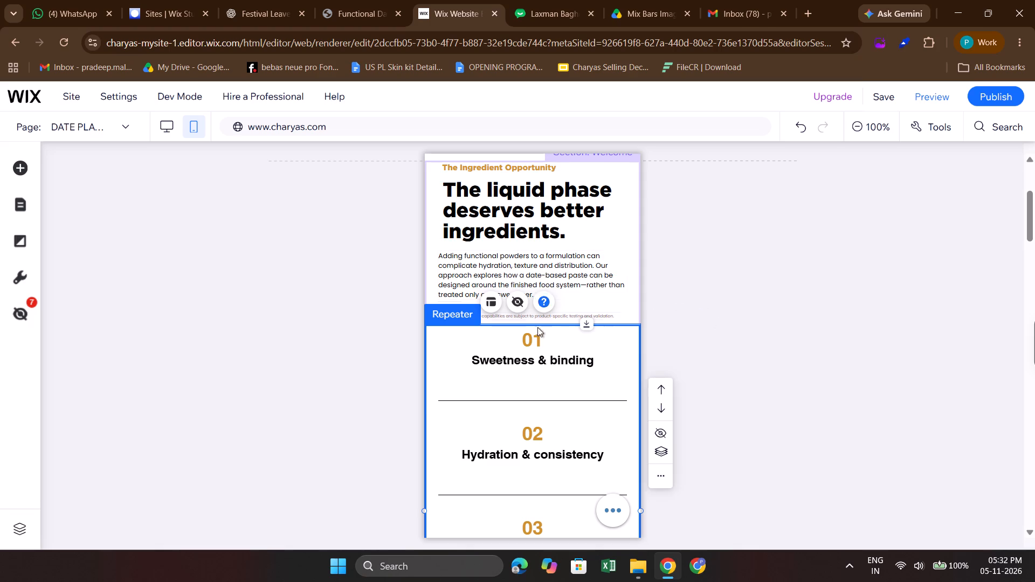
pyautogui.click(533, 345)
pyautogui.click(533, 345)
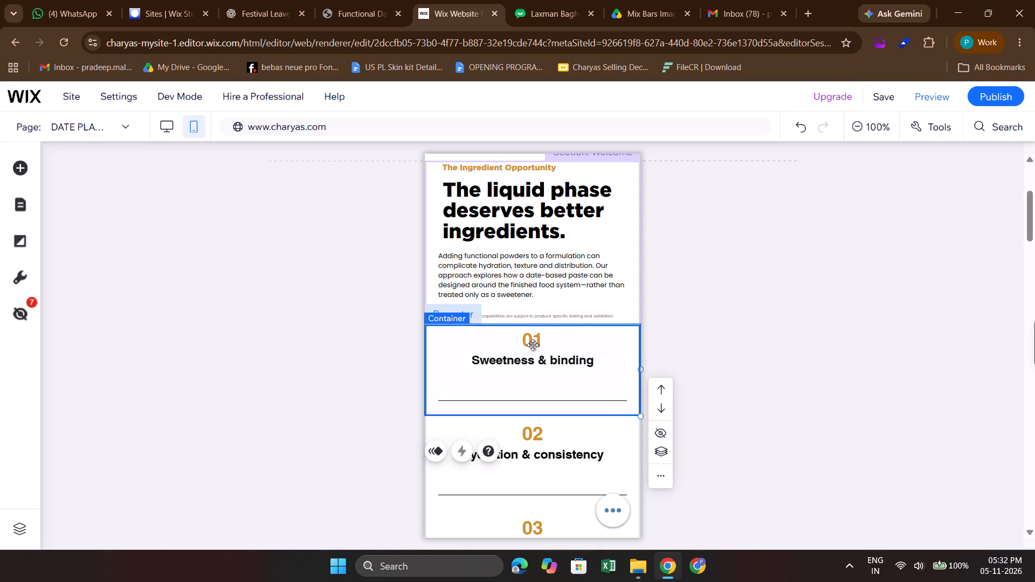
# Review the "Sweetness & binding" description on the Charyas_Date_Paste_Premium_Interactive_Desktop.html reference page.
pyautogui.click(356, 2)
pyautogui.scroll(-1, 525, 354)
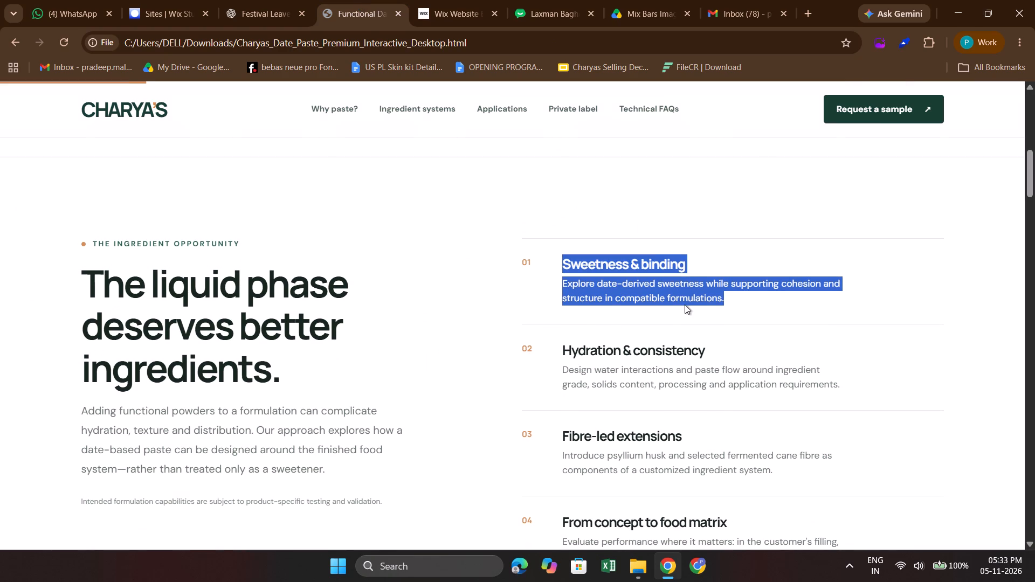
pyautogui.click(685, 304)
pyautogui.scroll(-1, 685, 304)
pyautogui.moveTo(723, 279); pyautogui.dragTo(559, 272)
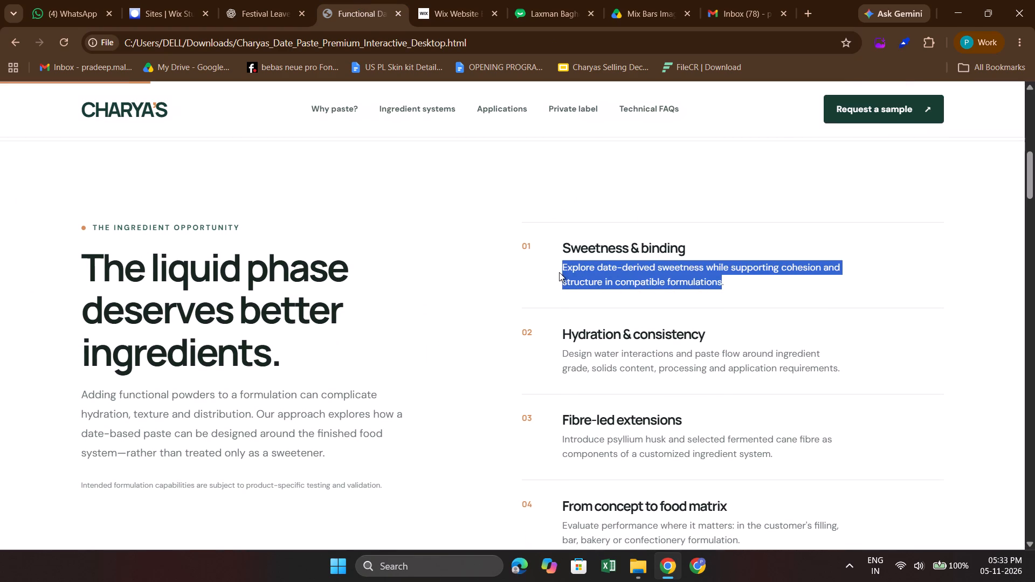
pyautogui.moveTo(559, 272); pyautogui.dragTo(557, 267)
pyautogui.click(682, 280)
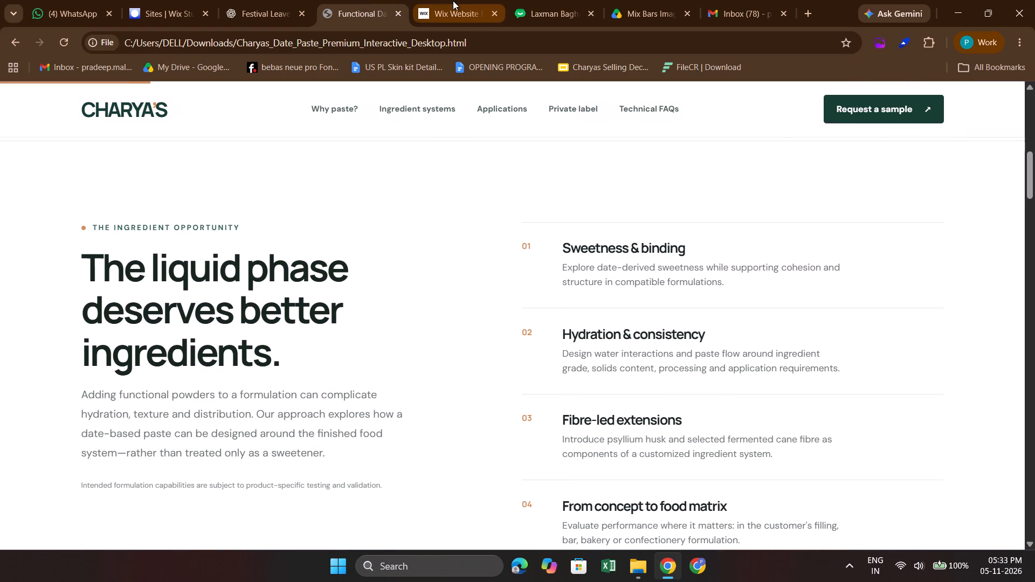
# Back in the Wix editor, look over the mobile page from the numbered repeater through the Date Paste and private label sections.
pyautogui.click(453, 1)
pyautogui.scroll(-1, 535, 281)
pyautogui.click(729, 310)
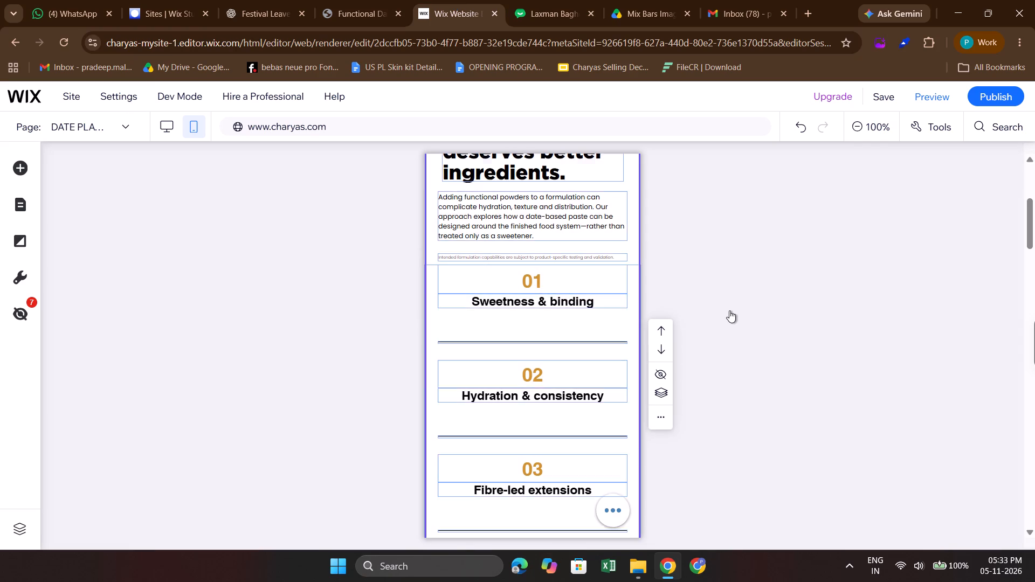
pyautogui.scroll(-3, 729, 310)
pyautogui.click(582, 363)
pyautogui.scroll(-2, 582, 363)
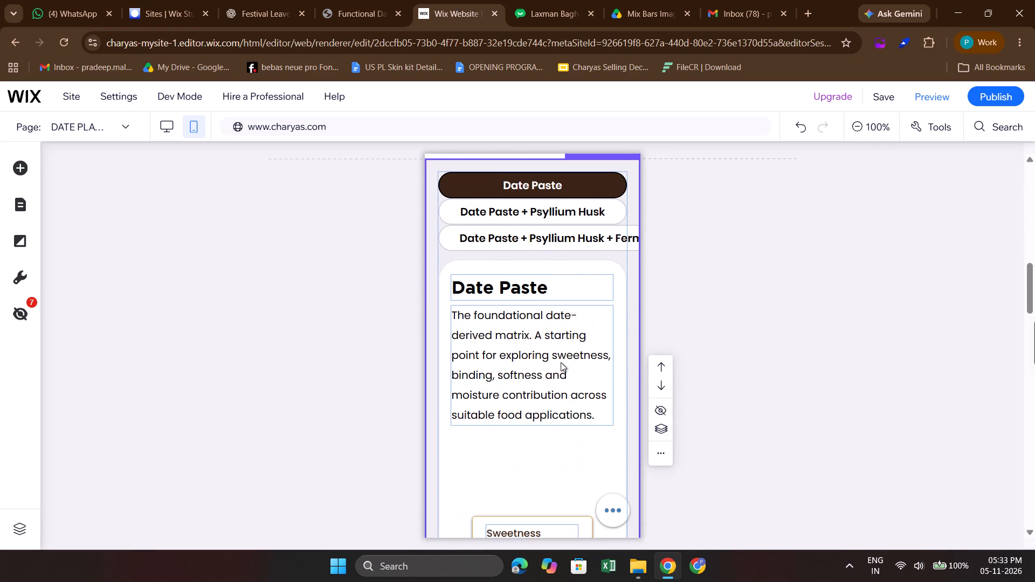
pyautogui.click(544, 359)
pyautogui.scroll(-2, 544, 359)
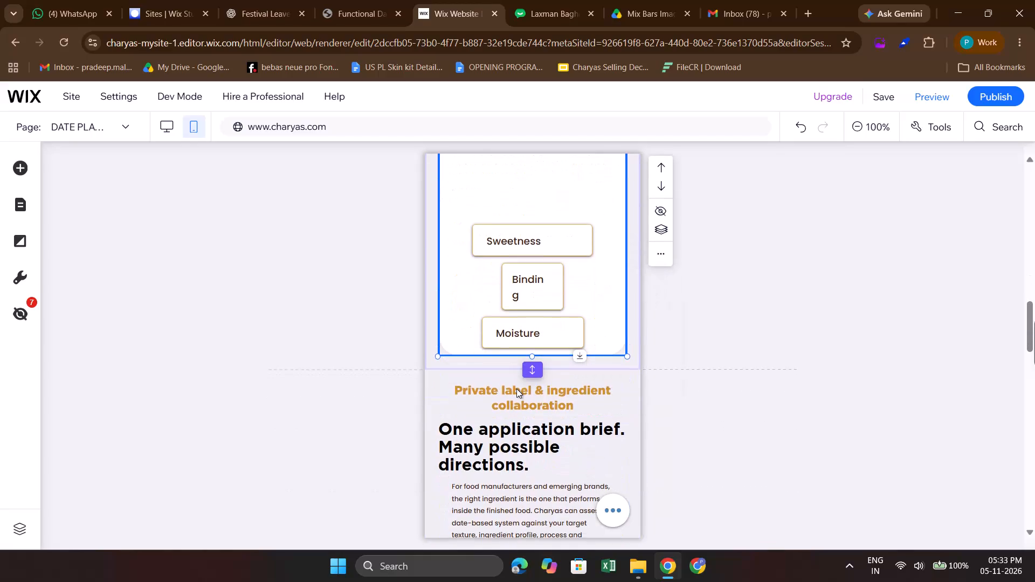
pyautogui.scroll(-1, 516, 389)
pyautogui.scroll(5, 516, 389)
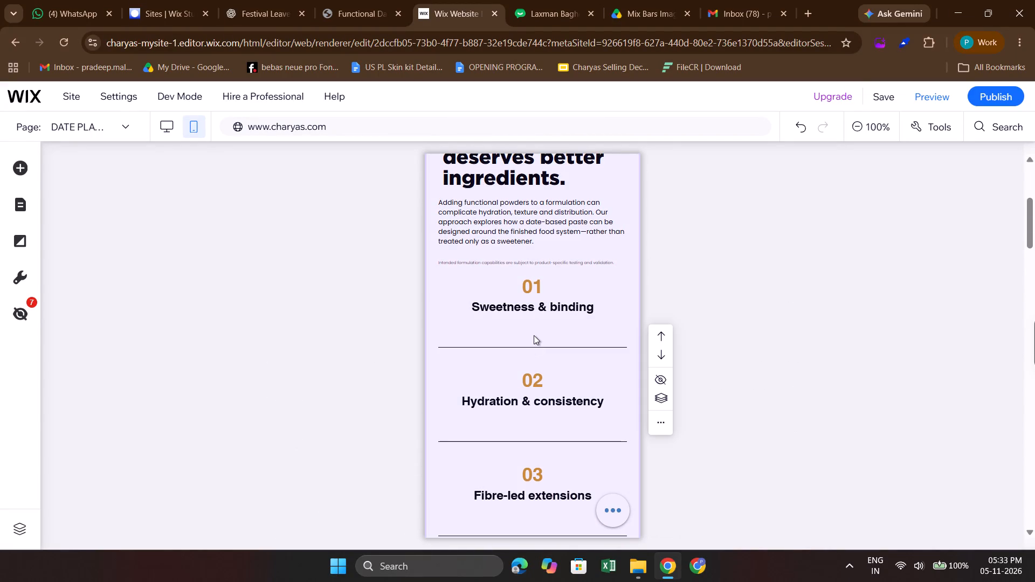
# Examine the Welcome section's layers, expanding the Repeater and its first Container to check the elements inside item 01.
pyautogui.click(663, 419)
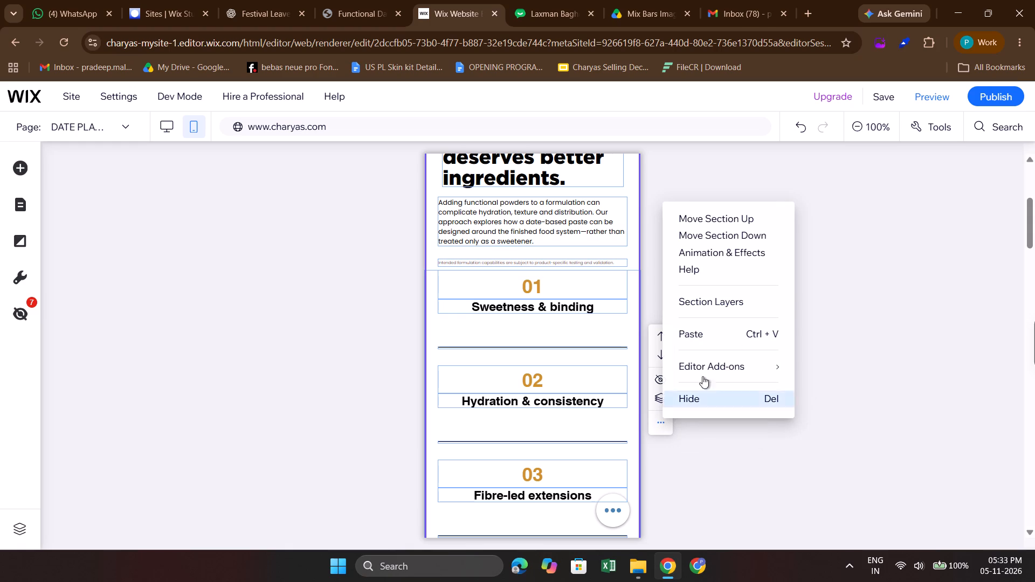
pyautogui.click(756, 308)
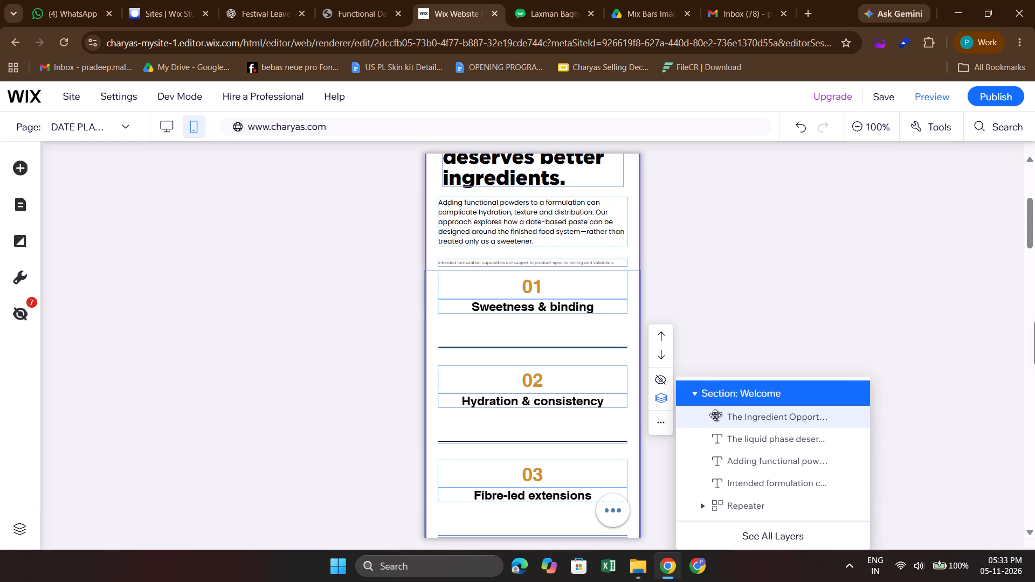
pyautogui.scroll(-1, 714, 415)
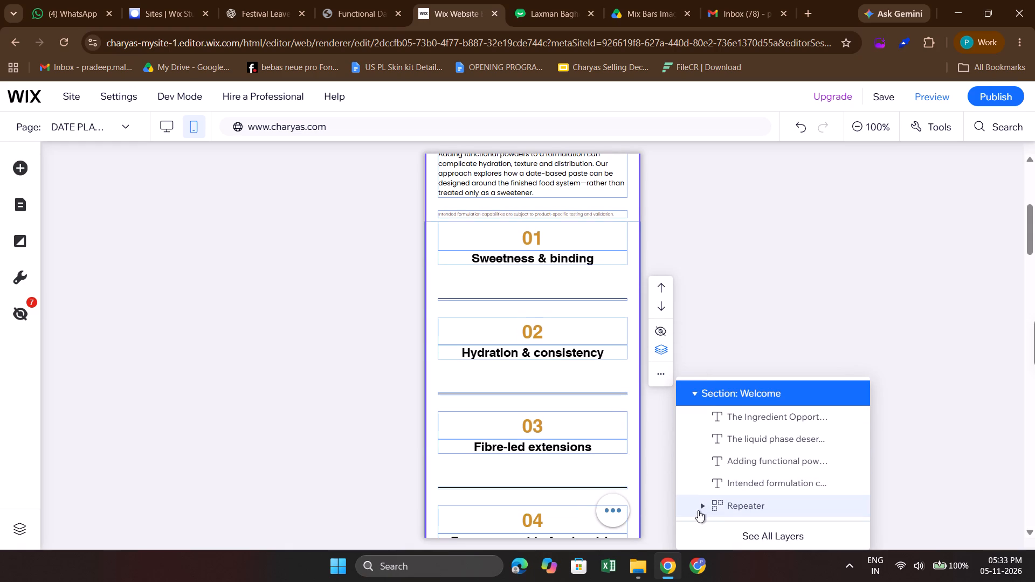
pyautogui.click(700, 506)
pyautogui.scroll(-1, 726, 479)
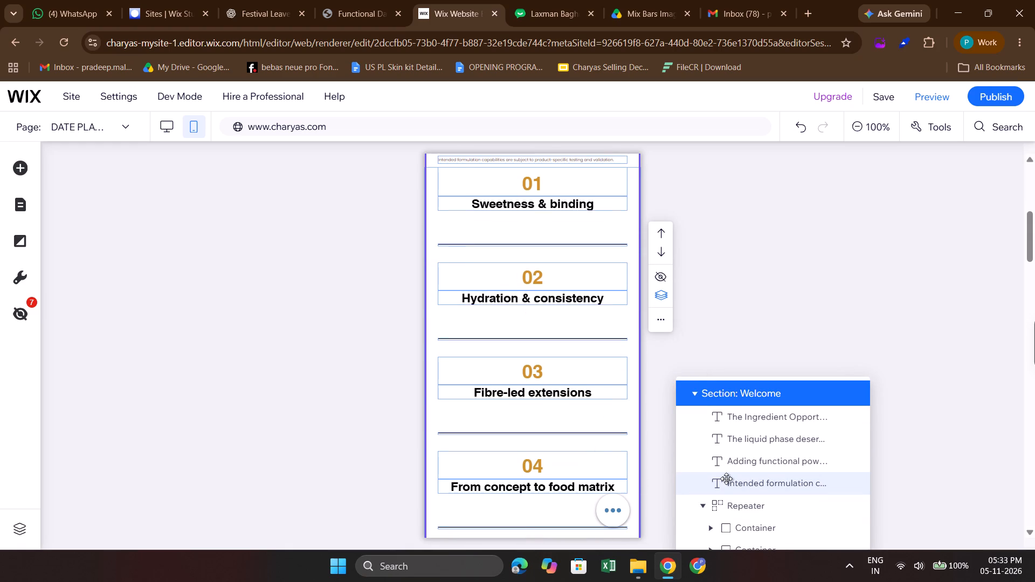
pyautogui.click(713, 528)
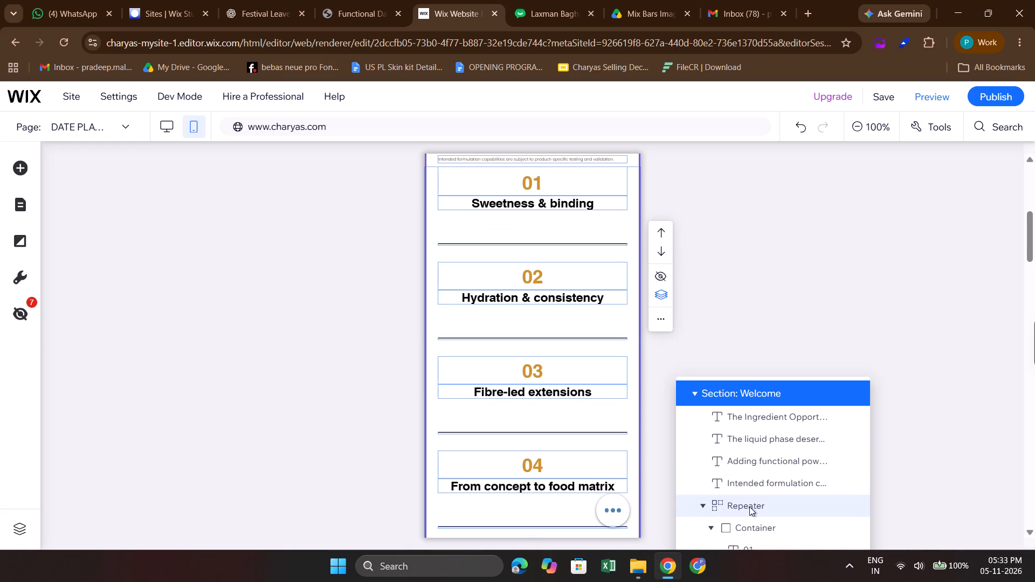
pyautogui.scroll(-1, 749, 507)
pyautogui.scroll(-2, 769, 549)
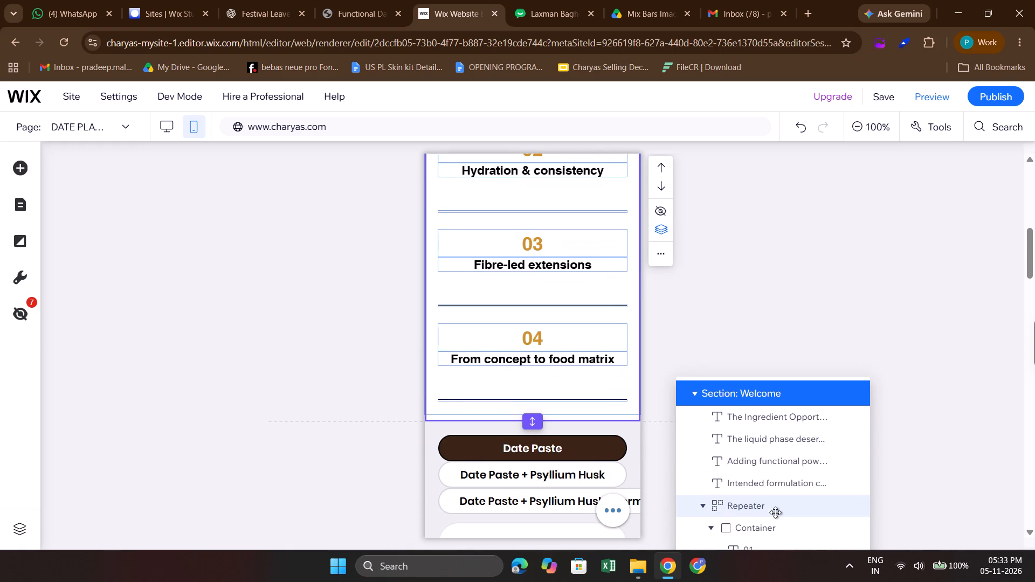
pyautogui.scroll(1, 775, 512)
pyautogui.click(761, 549)
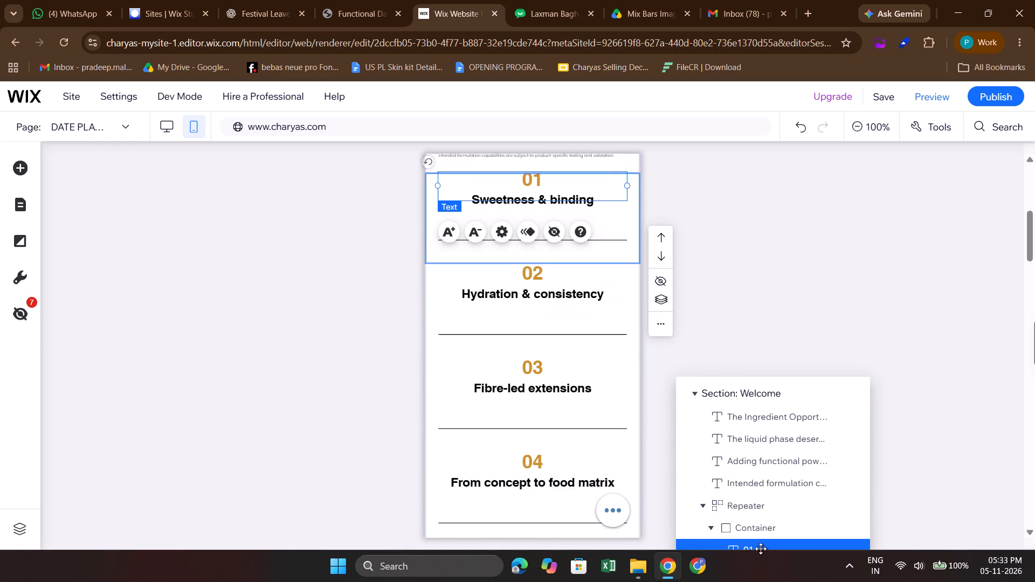
pyautogui.scroll(-1, 765, 498)
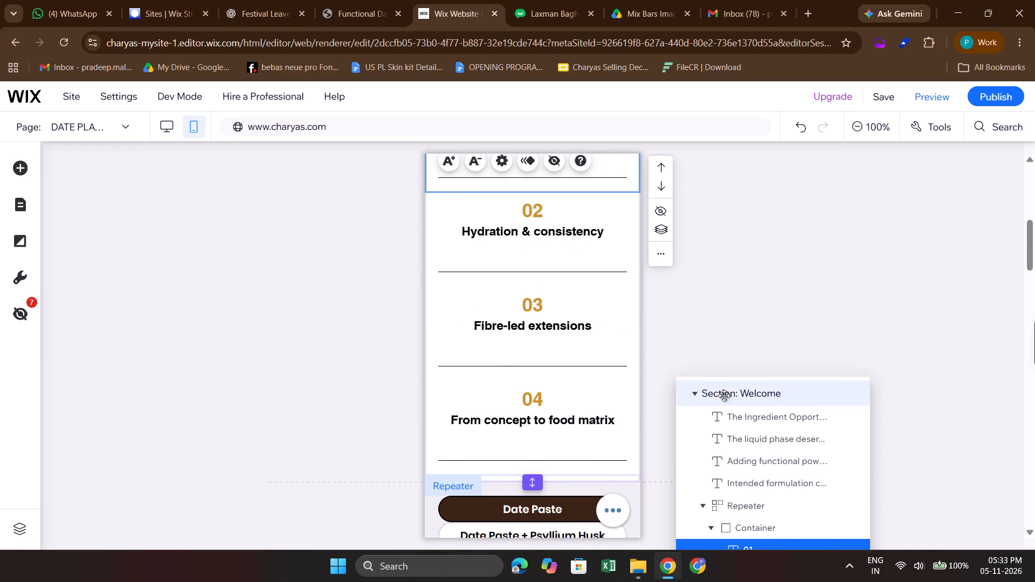
pyautogui.click(767, 315)
pyautogui.scroll(1, 767, 315)
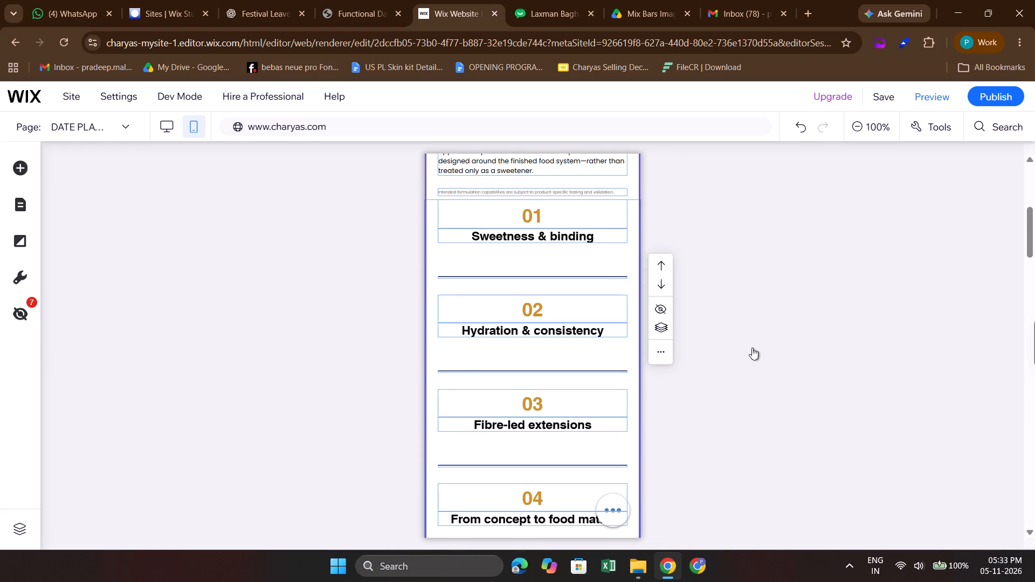
# Look over the numbered repeater's items 01 to 04 on the mobile page, checking the spacing around their titles and dividers.
pyautogui.scroll(1, 749, 366)
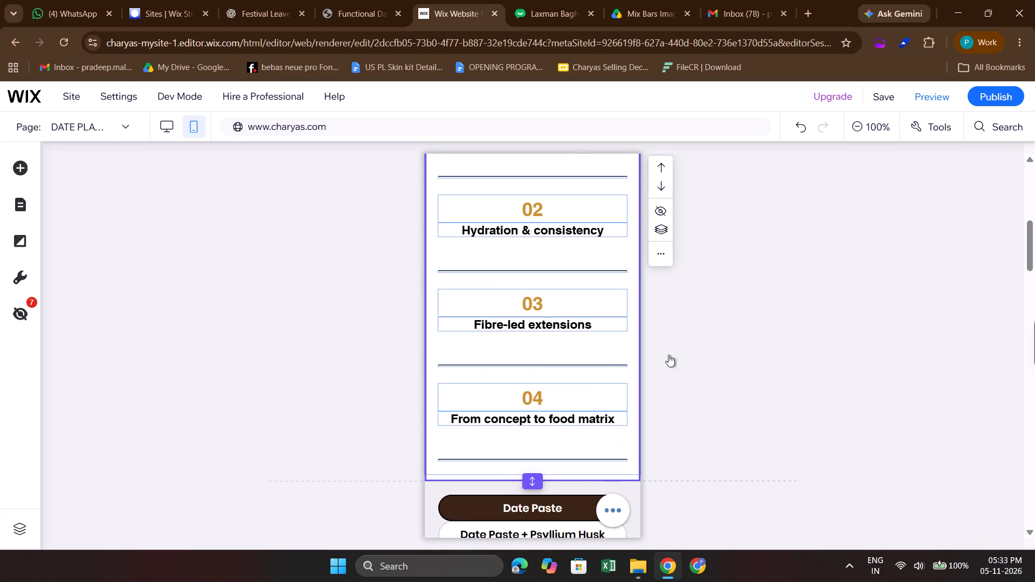
pyautogui.scroll(3, 654, 344)
pyautogui.click(757, 302)
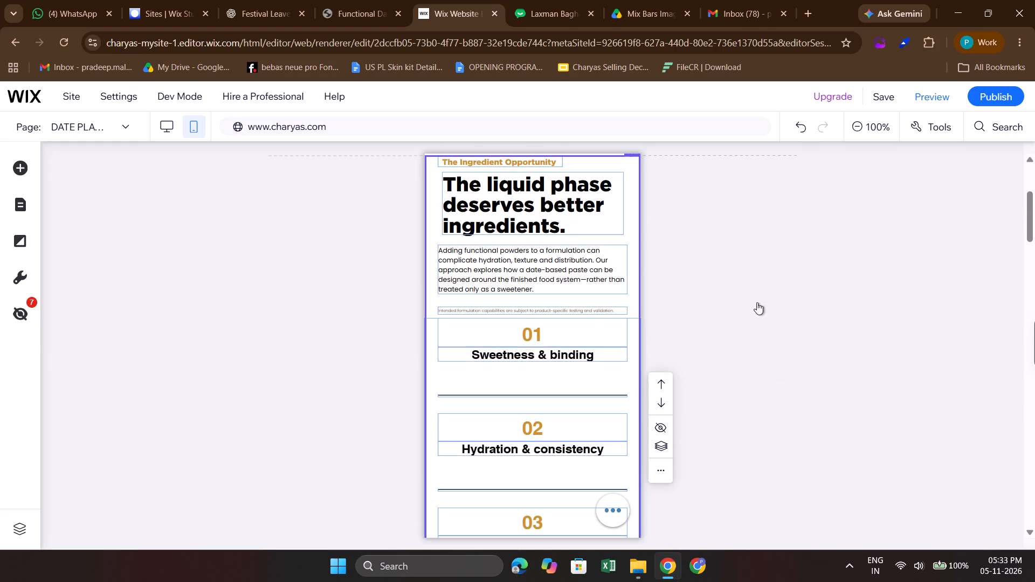
pyautogui.click(757, 302)
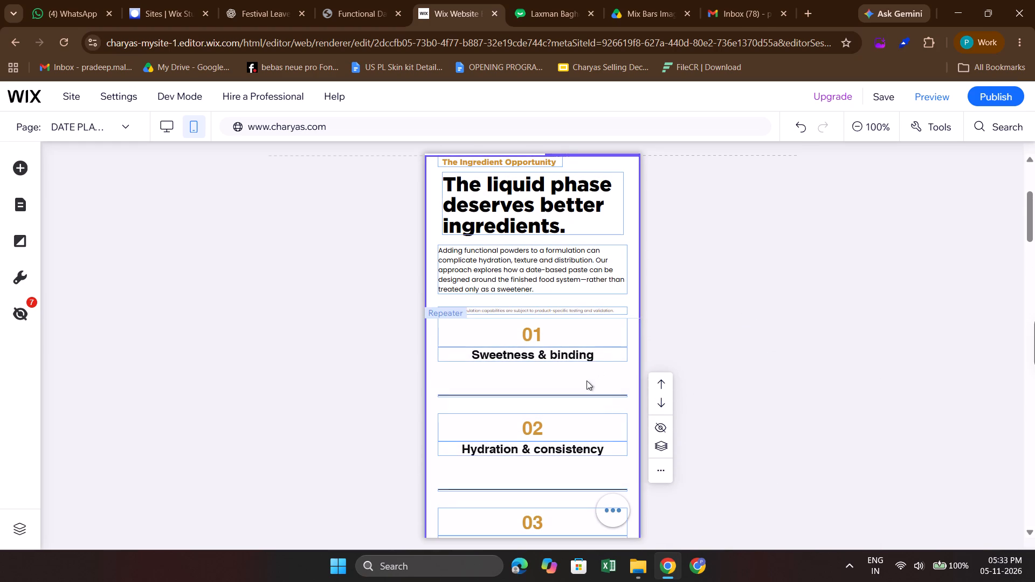
pyautogui.click(586, 380)
pyautogui.scroll(-3, 543, 393)
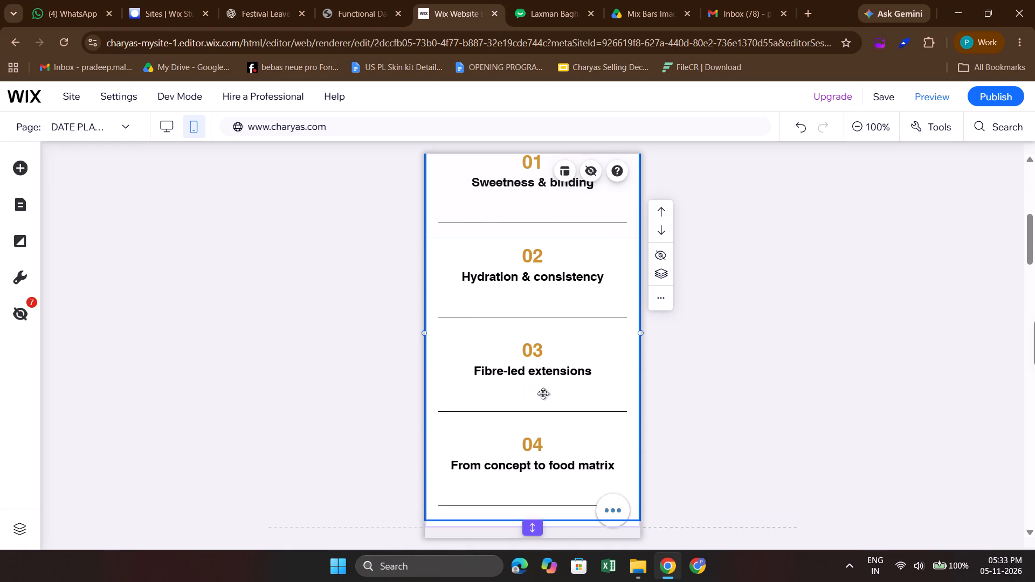
pyautogui.scroll(-3, 543, 393)
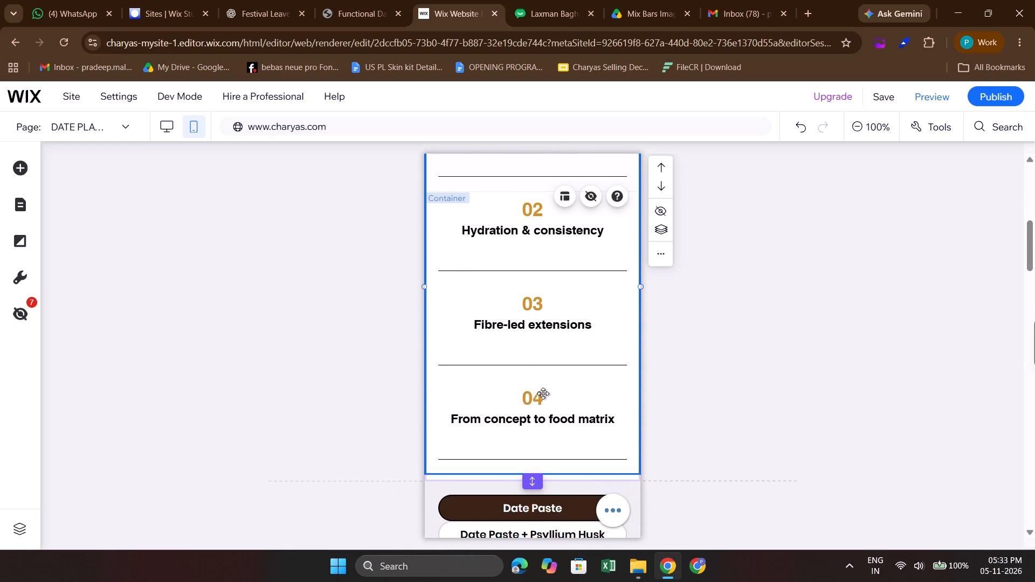
pyautogui.scroll(-1, 543, 393)
pyautogui.scroll(1, 543, 393)
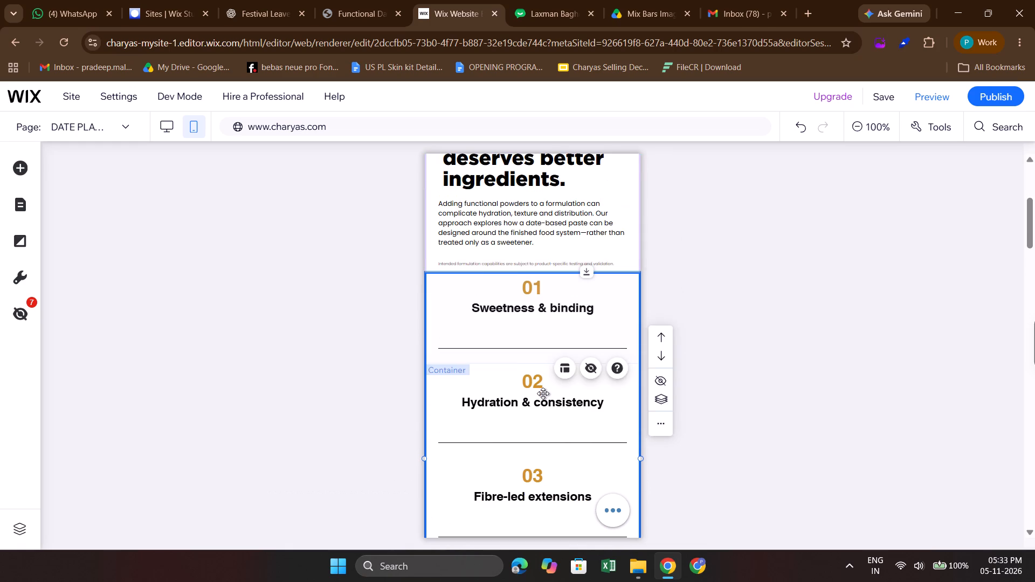
pyautogui.scroll(1, 543, 393)
# Shorten the item 01 container in the repeater so its bottom edge sits just below the divider line.
pyautogui.click(534, 291)
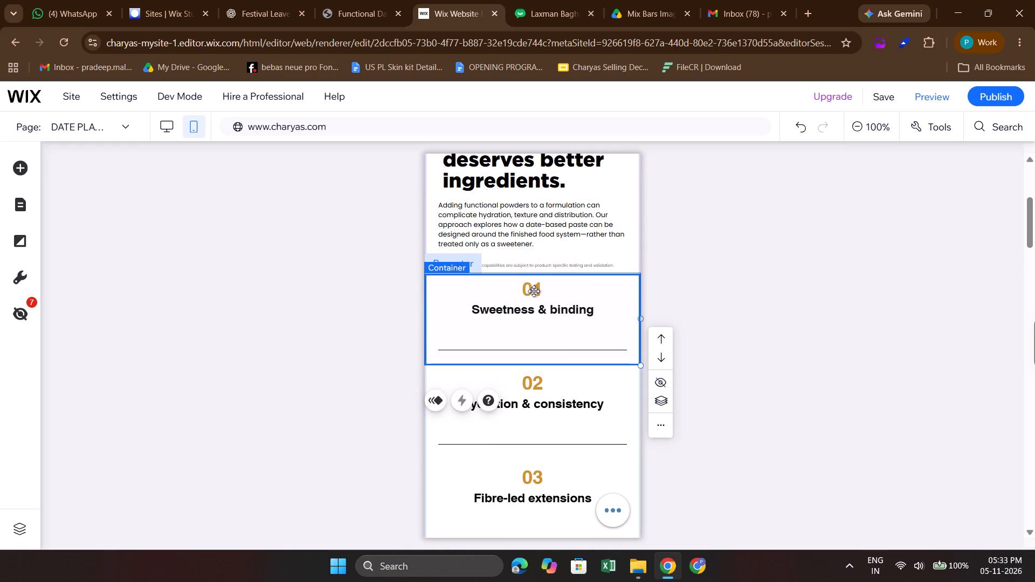
pyautogui.click(534, 291)
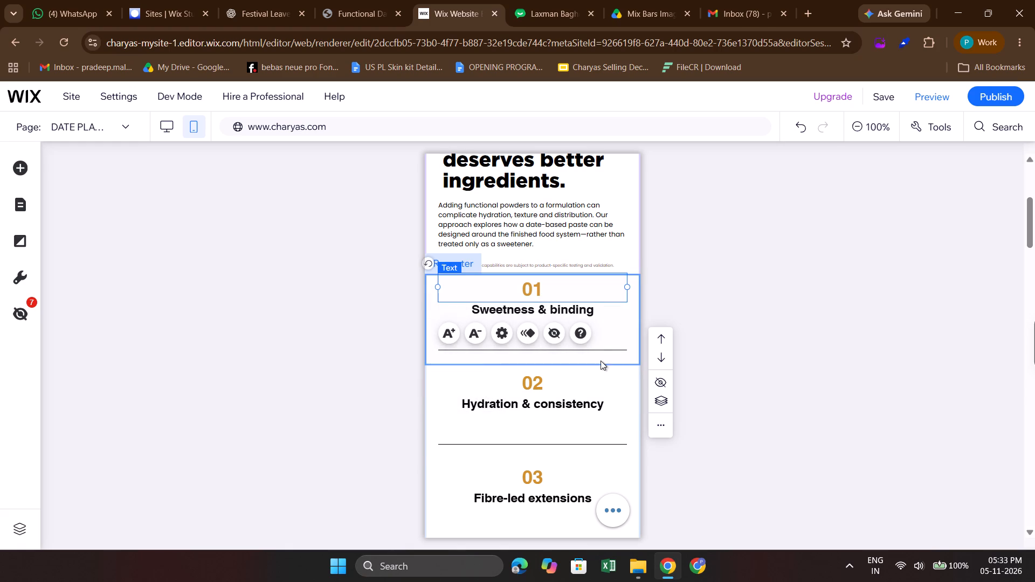
pyautogui.click(600, 360)
pyautogui.moveTo(590, 364); pyautogui.dragTo(589, 358)
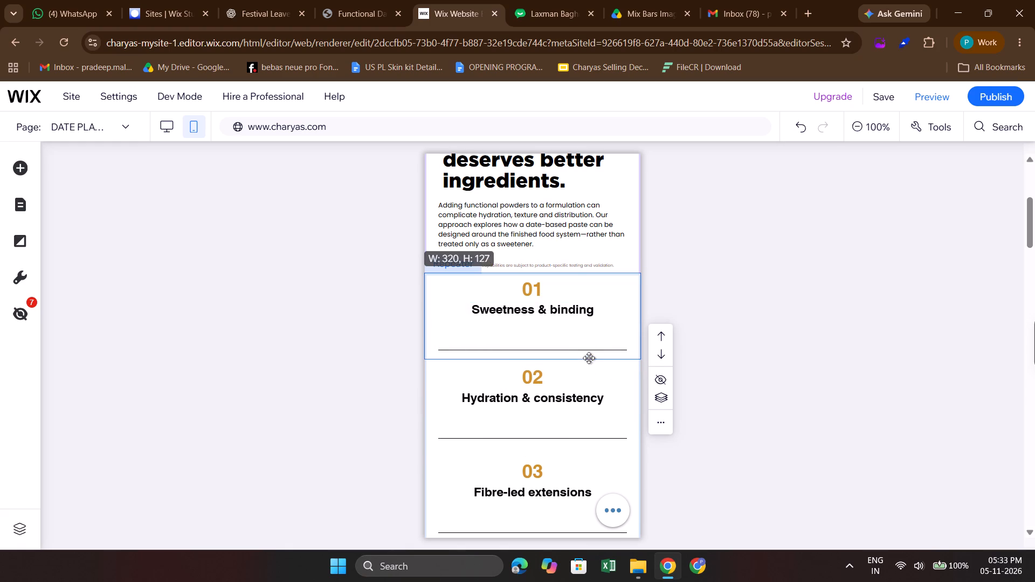
pyautogui.moveTo(589, 358); pyautogui.dragTo(588, 354)
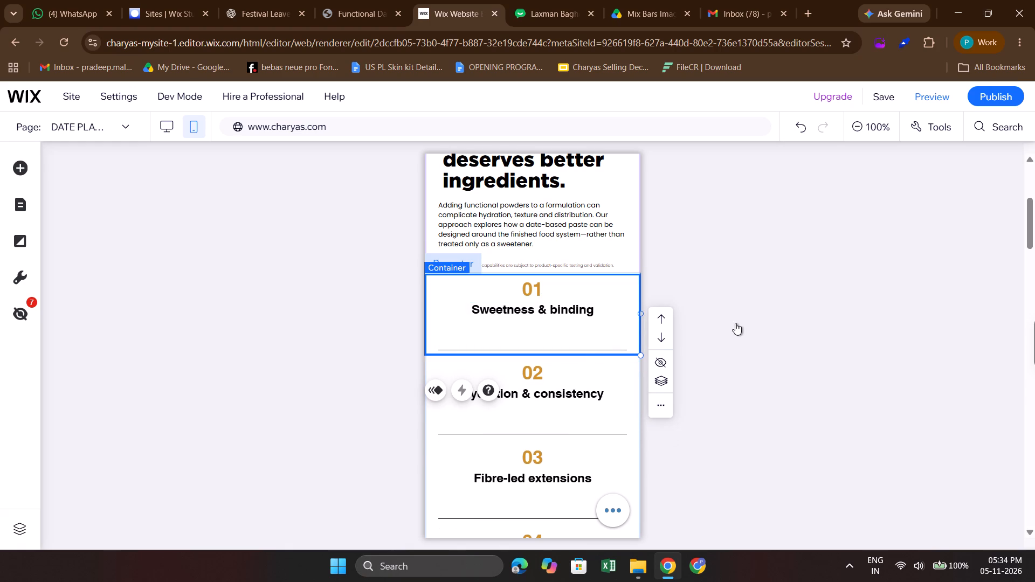
pyautogui.click(722, 323)
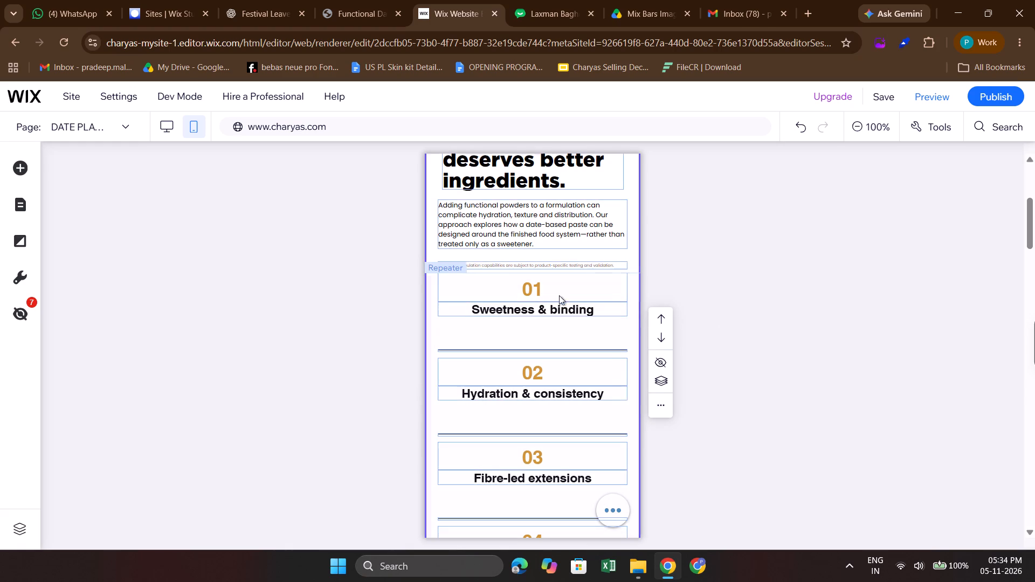
# Nudge the item 01 number and its "Sweetness & binding" title down together, in two large increments, toward the divider line.
pyautogui.click(525, 290)
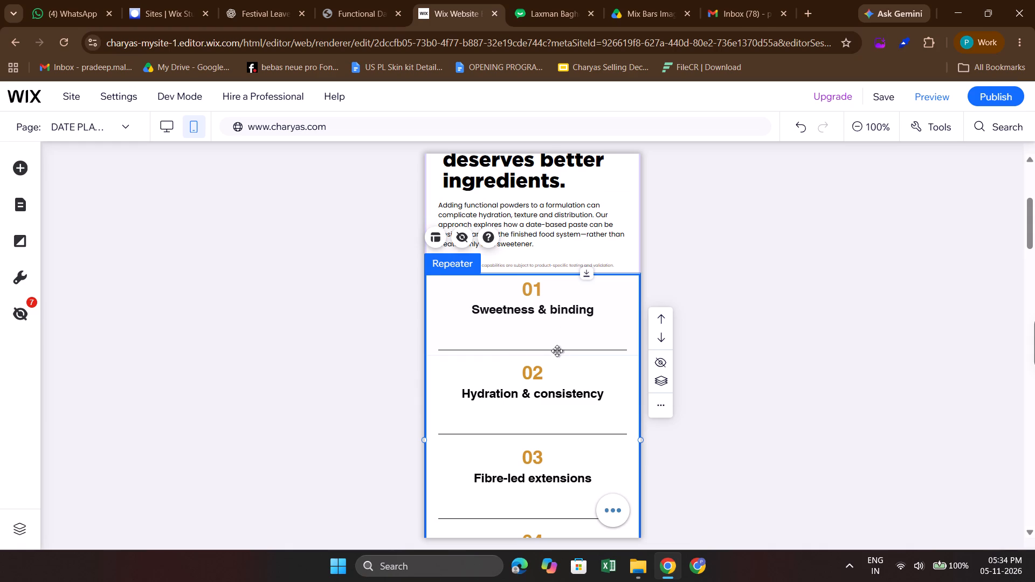
pyautogui.click(557, 350)
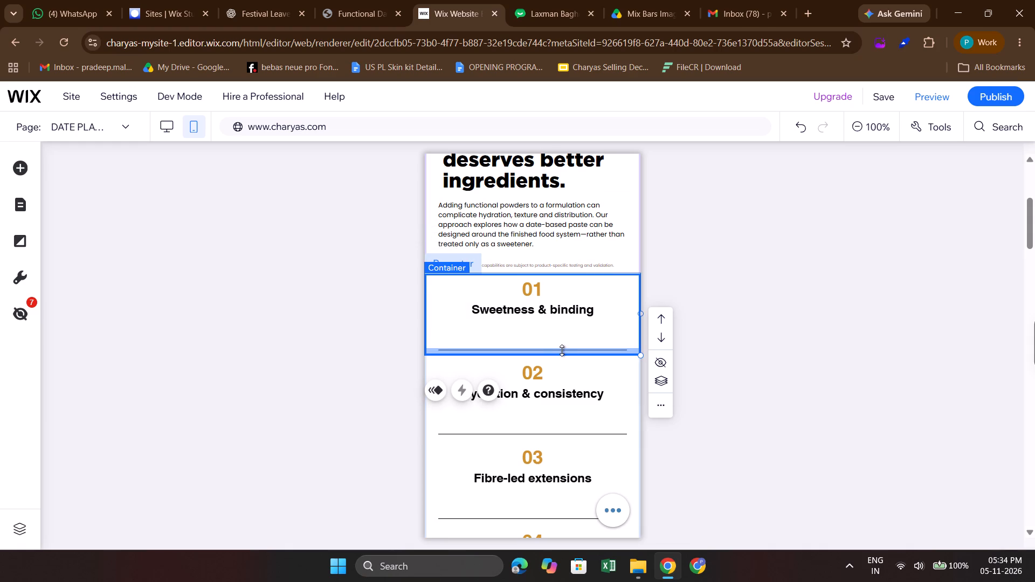
pyautogui.click(561, 348)
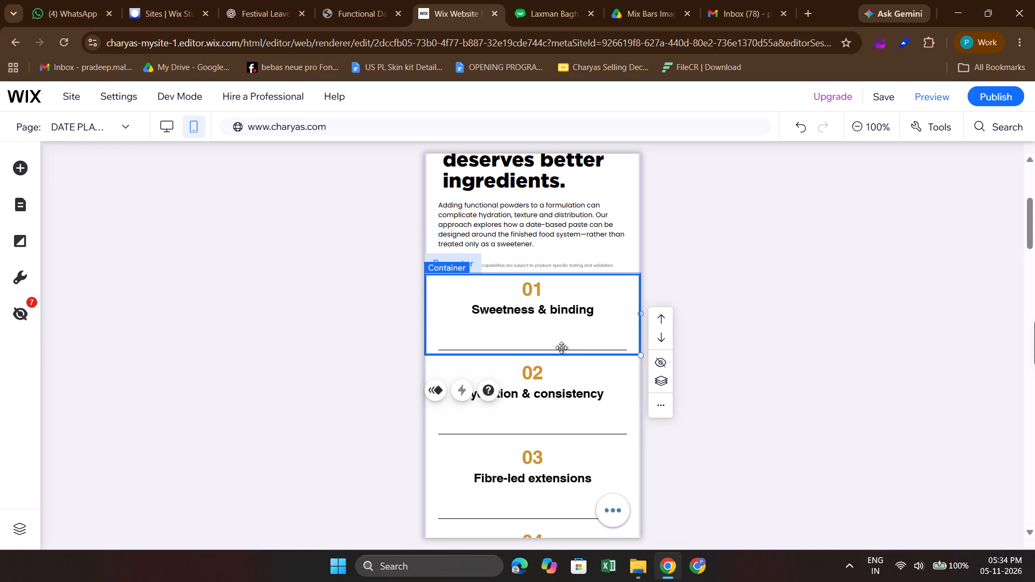
pyautogui.click(552, 352)
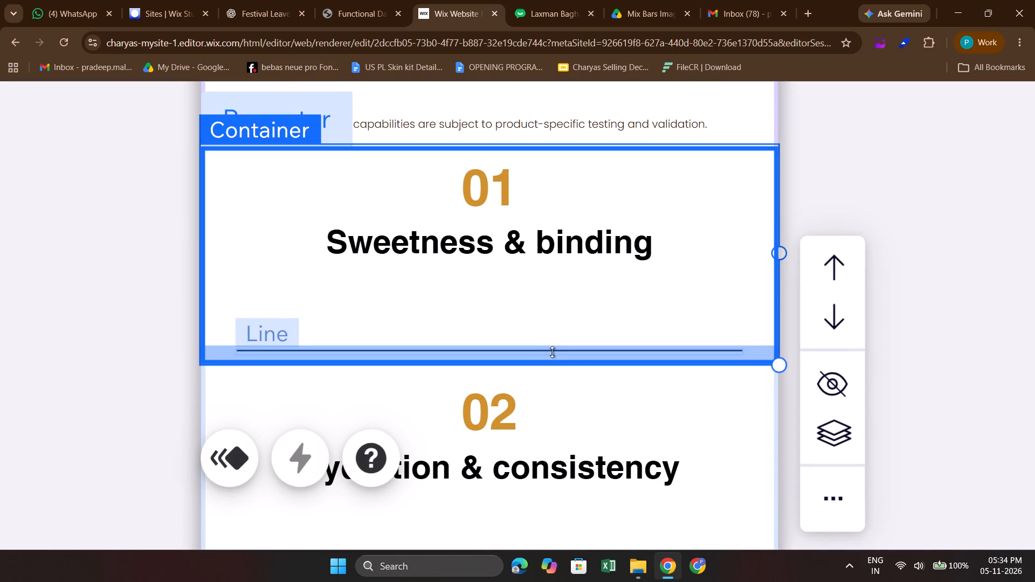
pyautogui.click(493, 182)
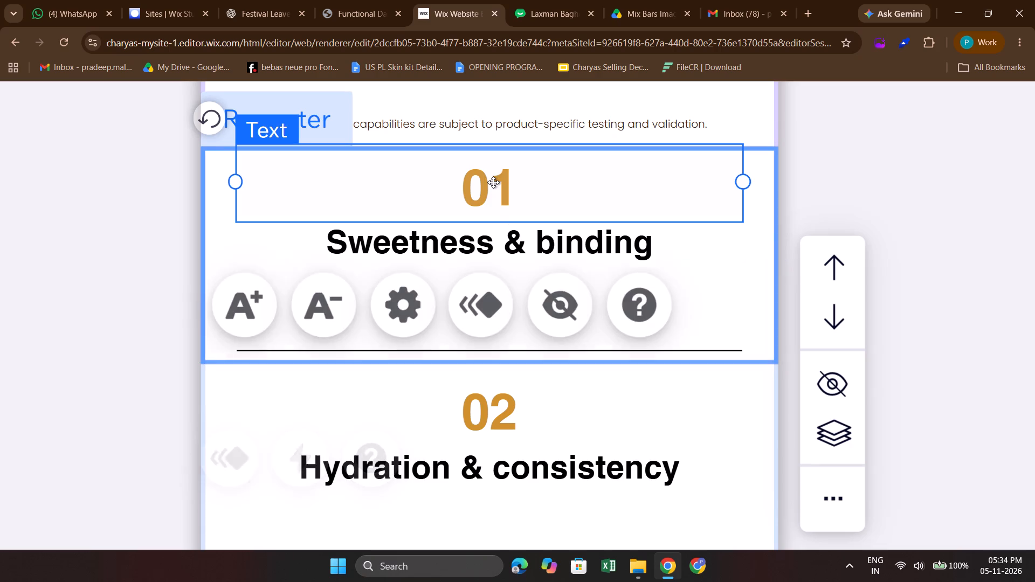
pyautogui.keyDown('shift'); pyautogui.click(488, 237); pyautogui.keyUp('shift')
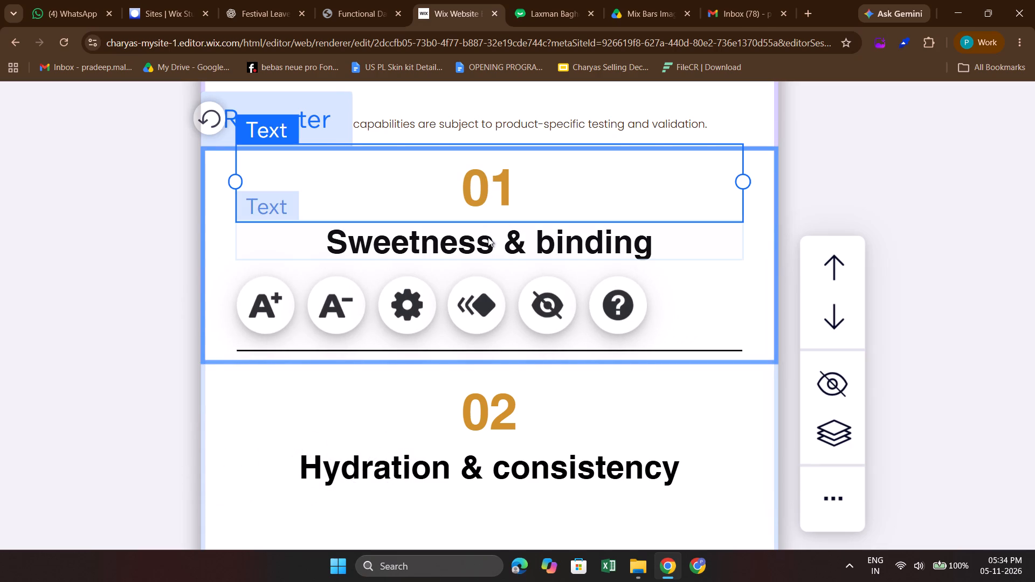
pyautogui.hotkey('shift', 'Down')
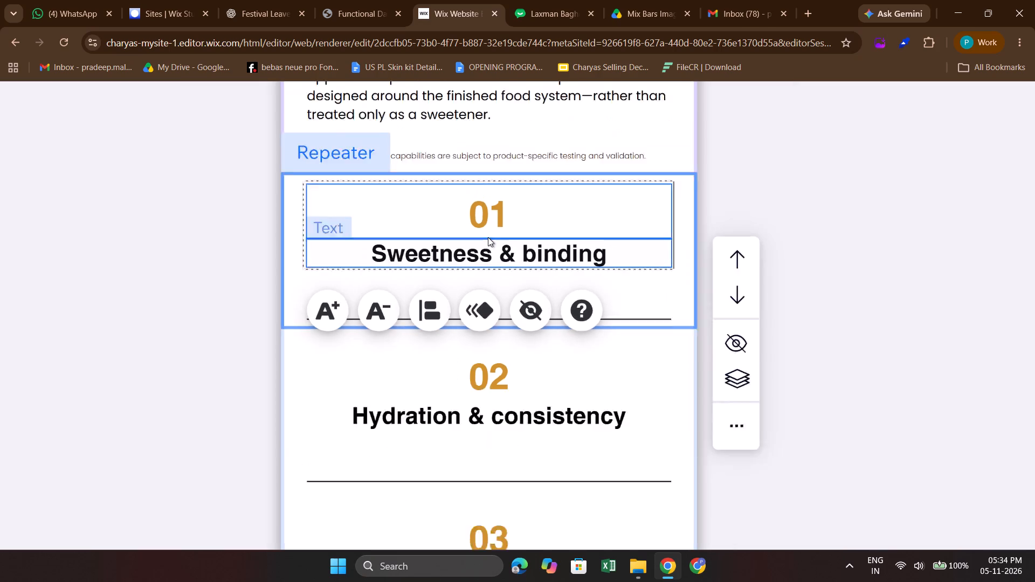
pyautogui.hotkey('shift', 'Down')
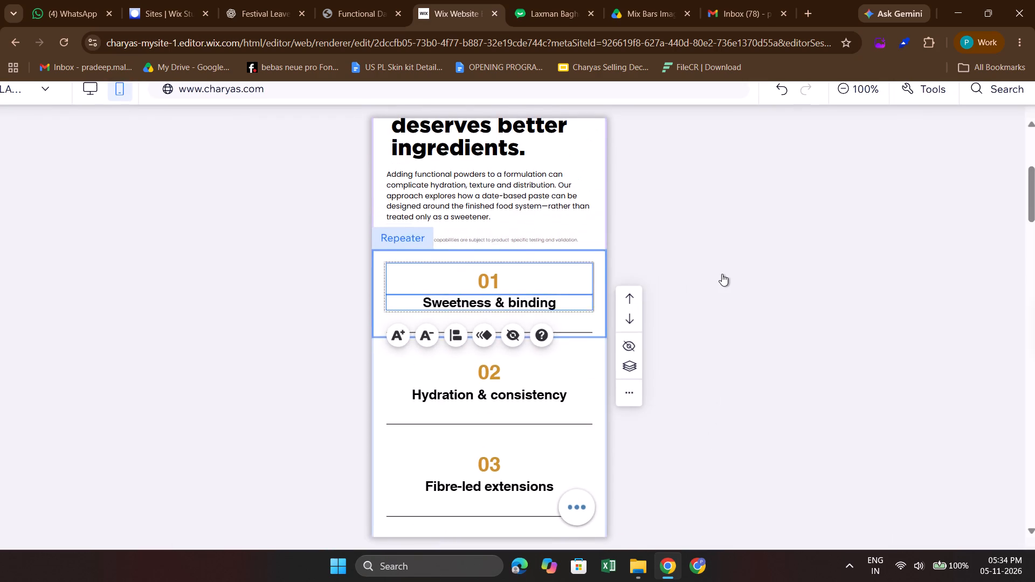
pyautogui.click(722, 274)
# Check the repeater's spacing through item 04 and continue down to the Date Paste tab content with its Sweetness, Binding and Moisture labels.
pyautogui.click(597, 444)
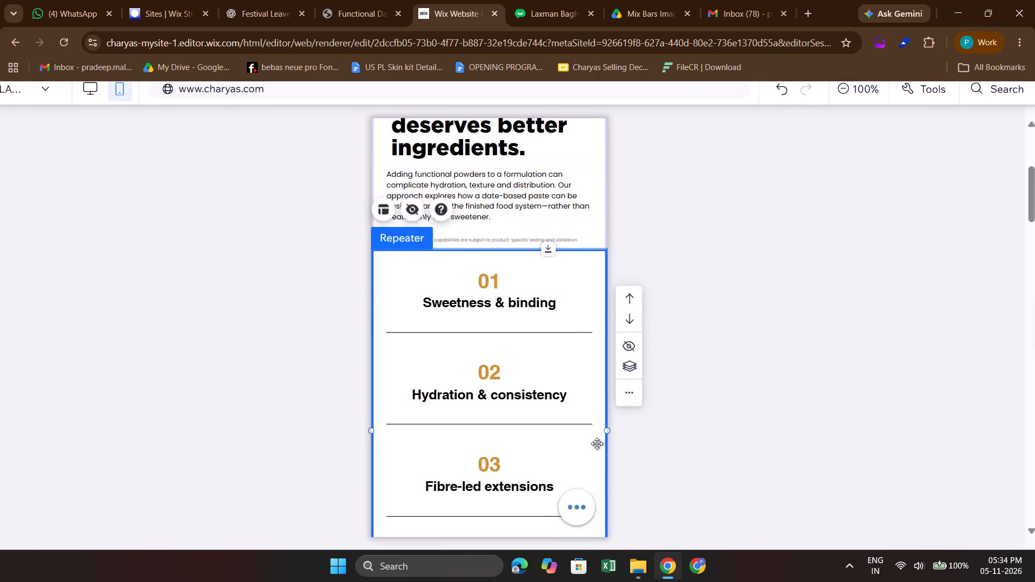
pyautogui.scroll(-1, 597, 444)
pyautogui.scroll(-1, 604, 372)
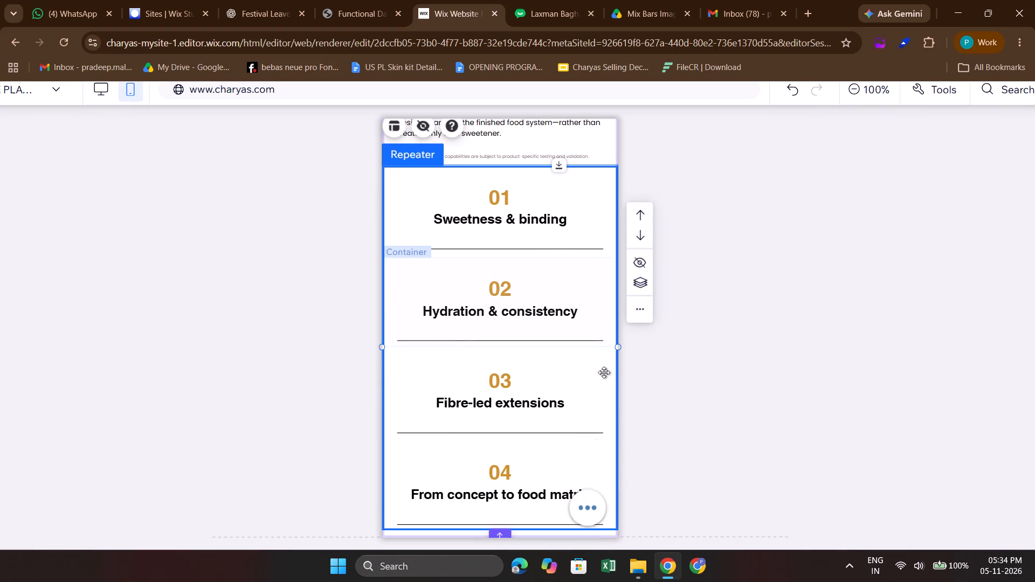
pyautogui.scroll(-2, 604, 372)
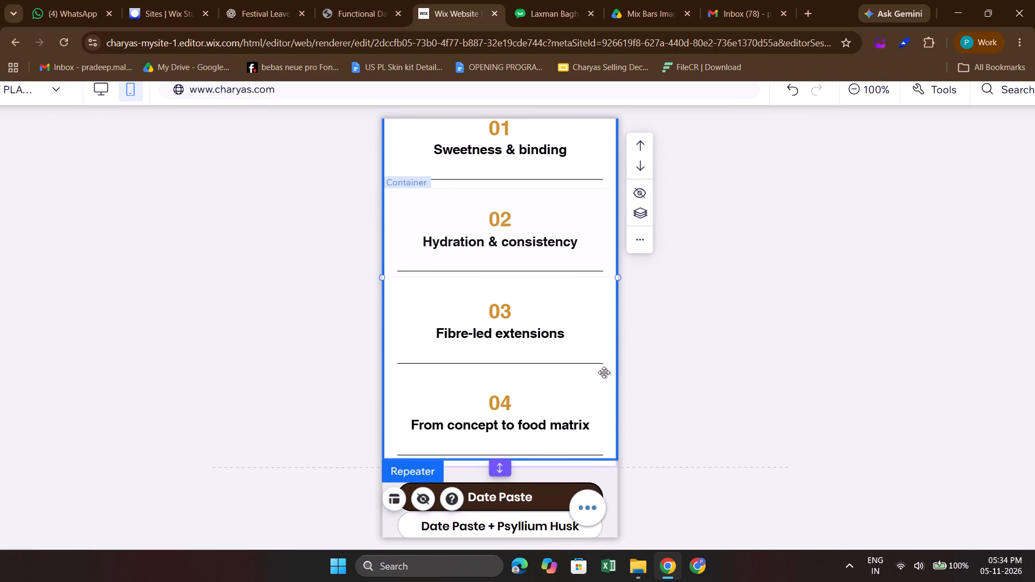
pyautogui.scroll(-1, 604, 372)
pyautogui.scroll(-1, 540, 335)
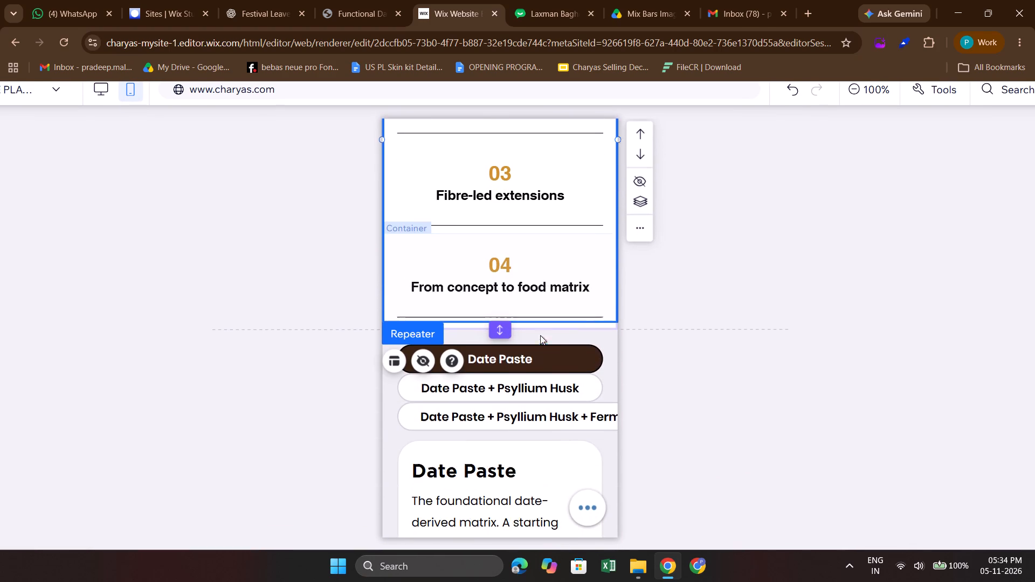
pyautogui.scroll(-1, 540, 335)
pyautogui.scroll(-3, 468, 388)
pyautogui.click(522, 383)
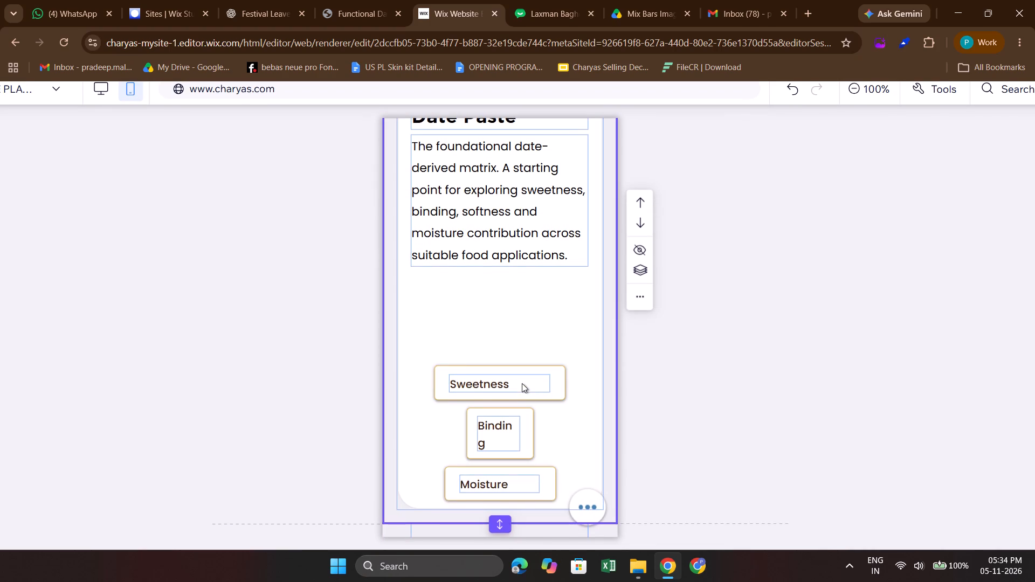
# Switch to the Charyas_Date_Paste_Premium_Interactive_Desktop.html reference page and examine how numbers, titles and descriptions are arranged in items 01 to 04.
pyautogui.click(390, 1)
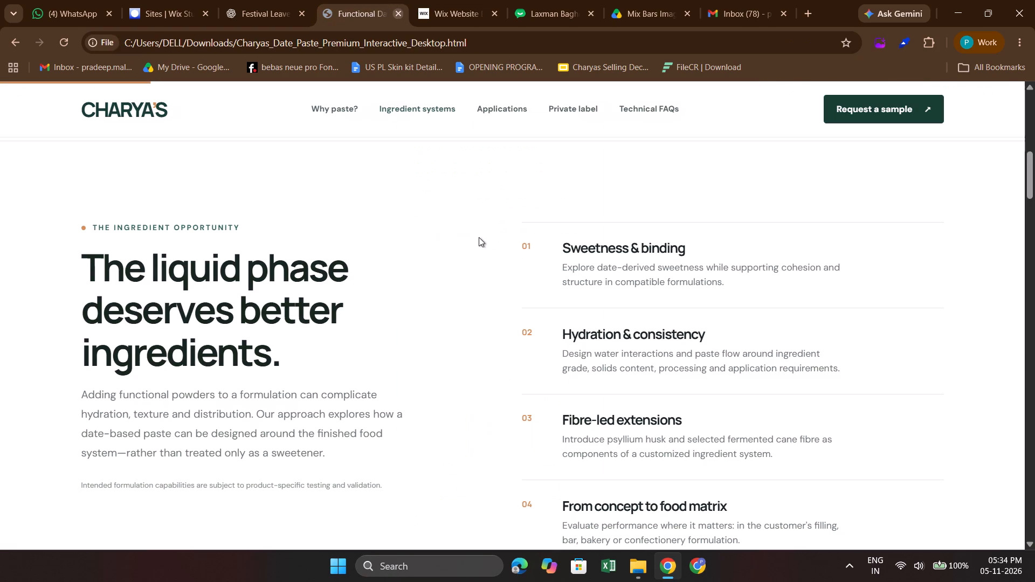
pyautogui.scroll(-3, 479, 237)
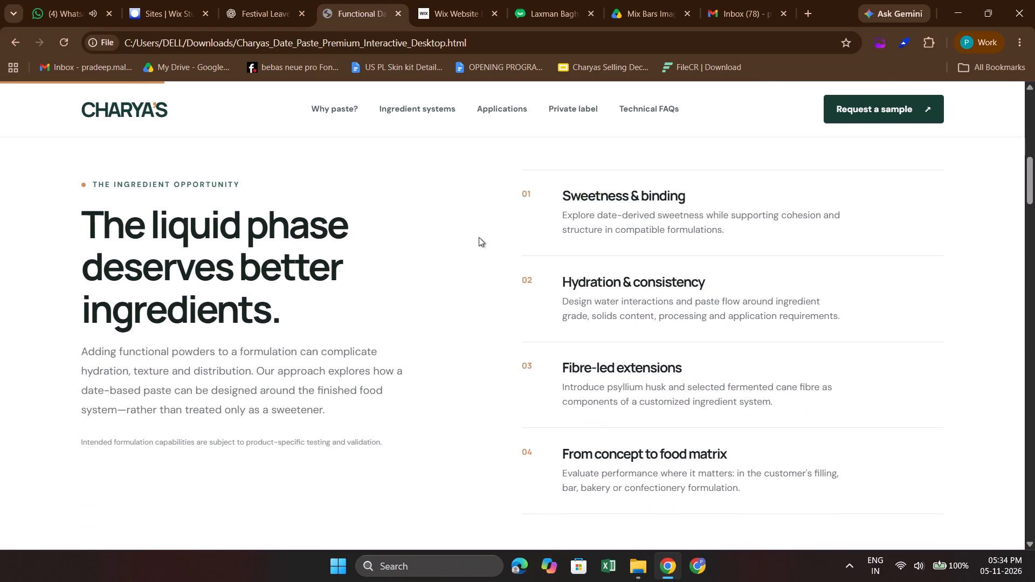
pyautogui.scroll(-3, 479, 237)
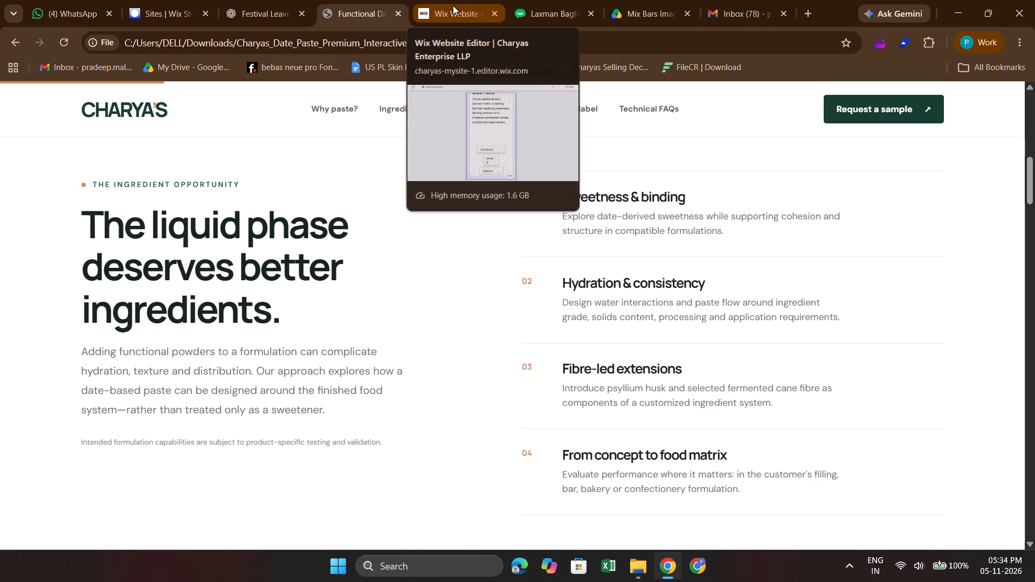
# Back in the Wix editor, narrow the item 01 number's text box from its right side until it just fits the digits.
pyautogui.click(471, 2)
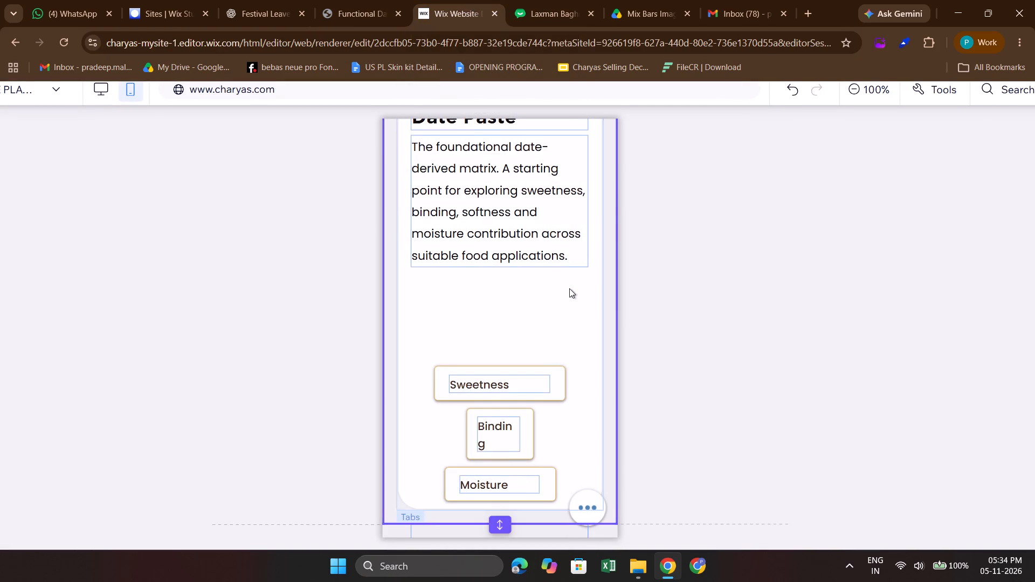
pyautogui.scroll(6, 569, 288)
pyautogui.scroll(-1, 569, 288)
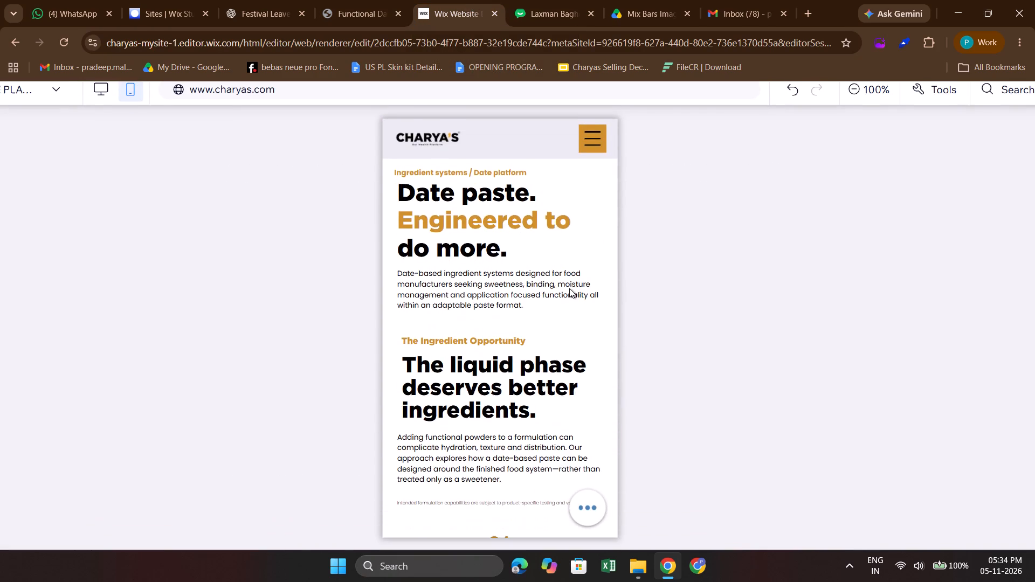
pyautogui.scroll(-2, 516, 366)
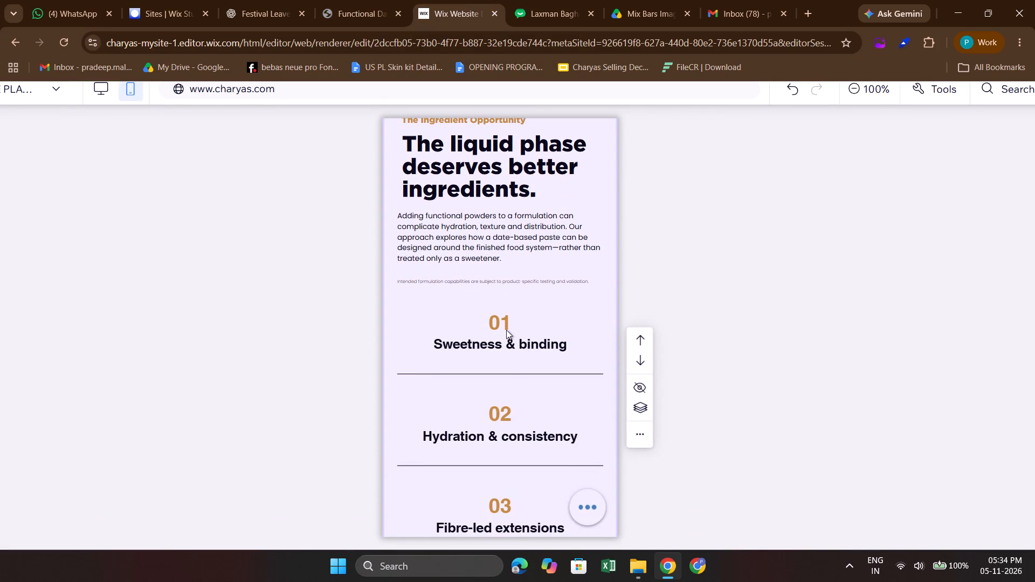
pyautogui.click(506, 329)
pyautogui.click(503, 323)
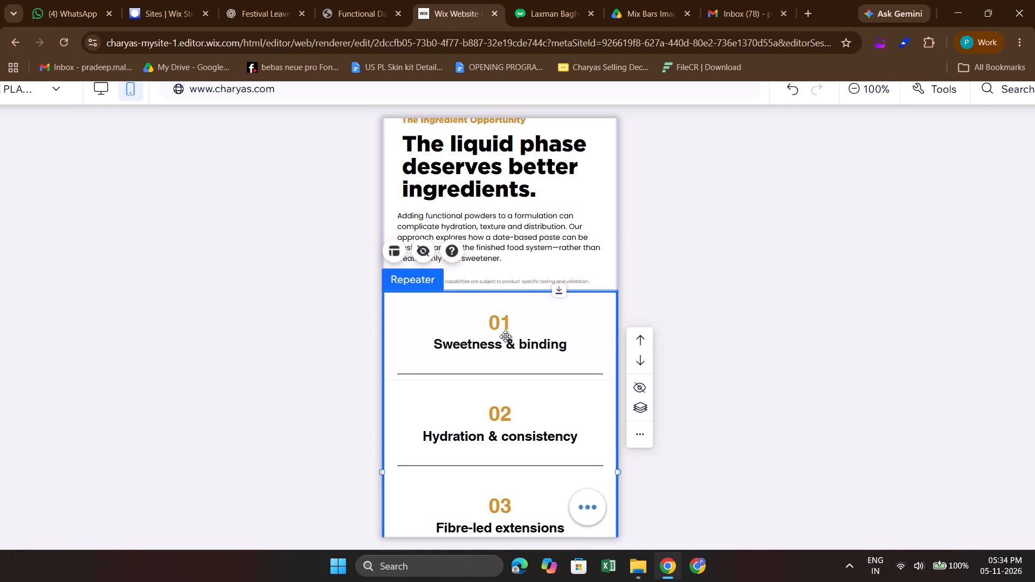
pyautogui.click(505, 327)
pyautogui.click(505, 327)
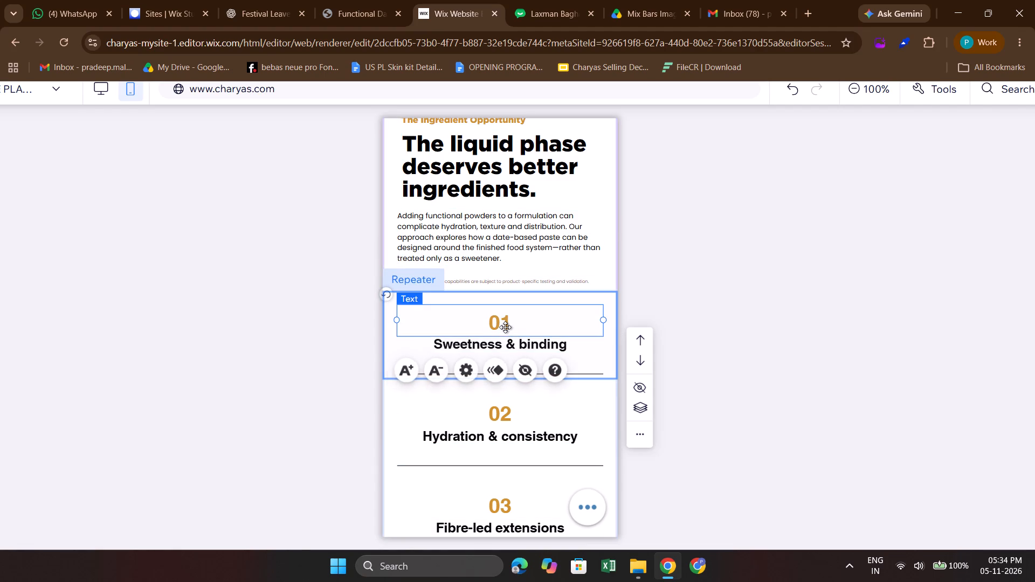
pyautogui.moveTo(603, 320); pyautogui.dragTo(541, 328)
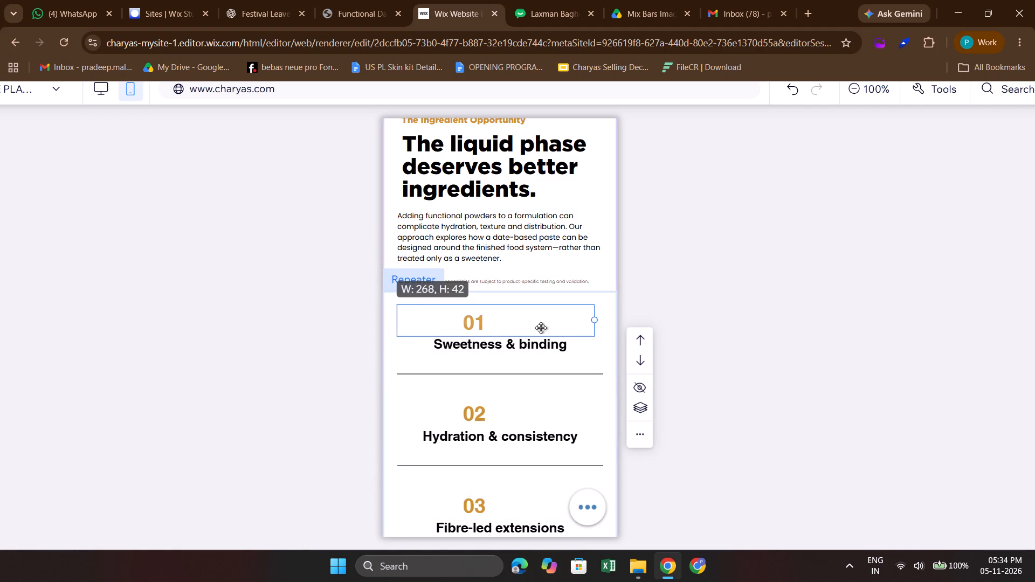
pyautogui.moveTo(541, 328); pyautogui.dragTo(427, 327)
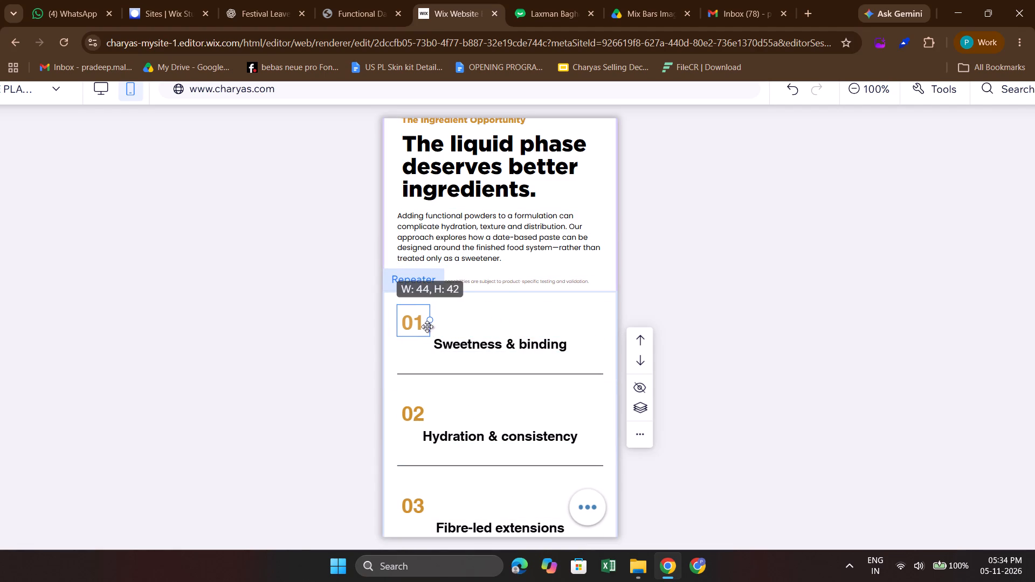
pyautogui.moveTo(427, 327); pyautogui.dragTo(425, 325)
# Narrow the "Sweetness & binding" title's text box from its right side until the title wraps onto two lines.
pyautogui.click(495, 343)
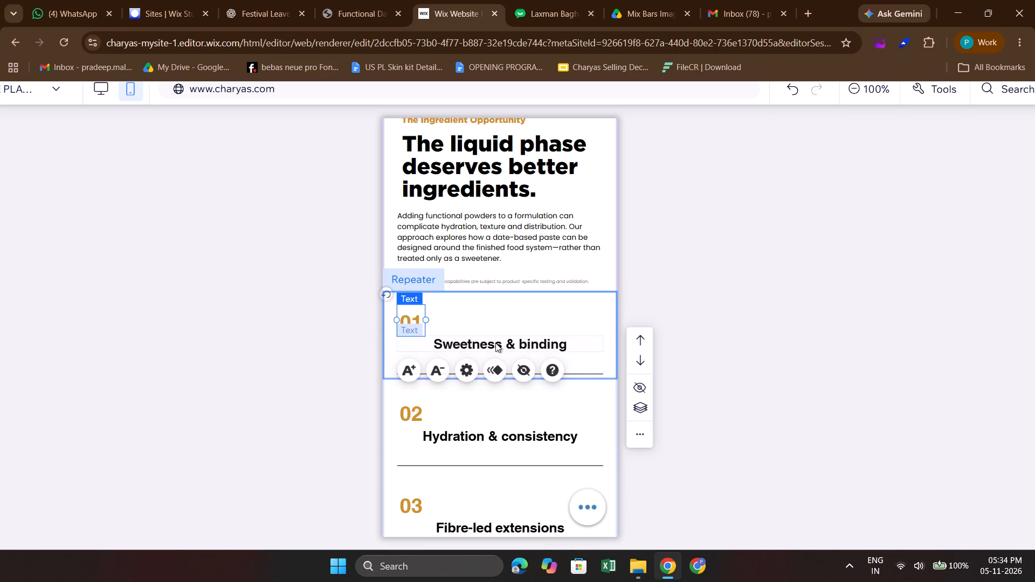
pyautogui.moveTo(603, 344); pyautogui.dragTo(553, 347)
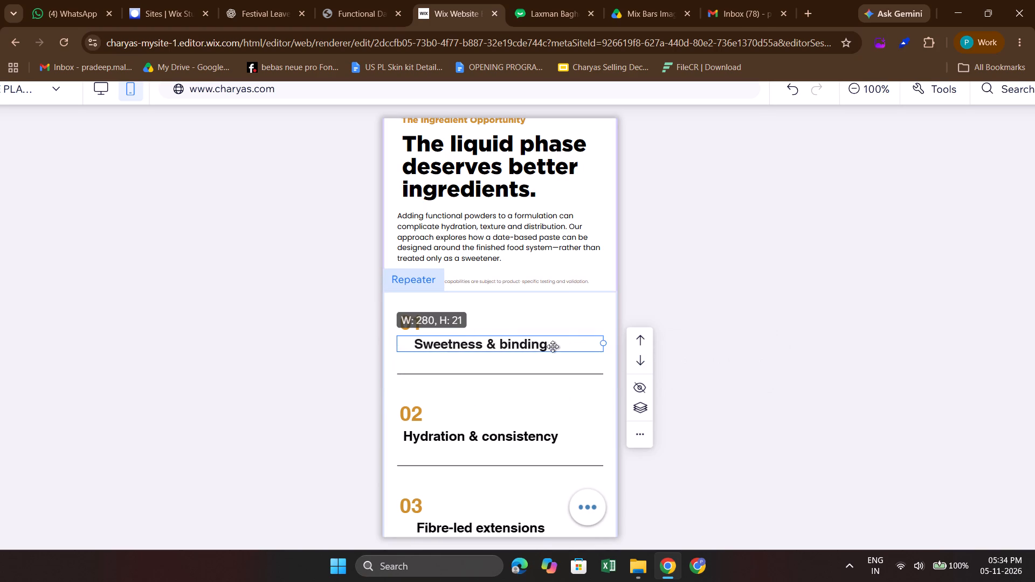
pyautogui.moveTo(553, 347); pyautogui.dragTo(481, 351)
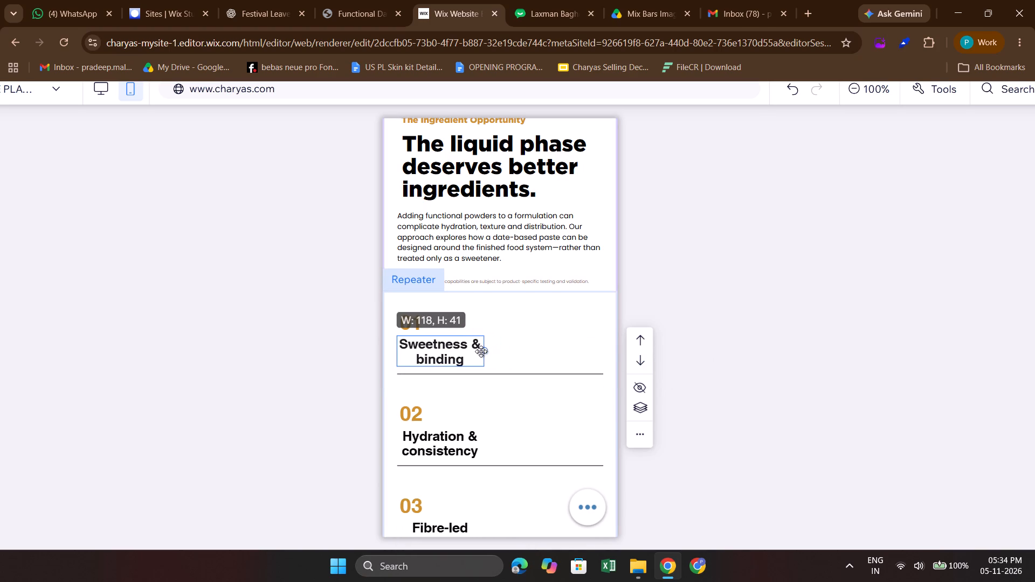
pyautogui.moveTo(481, 351); pyautogui.dragTo(479, 351)
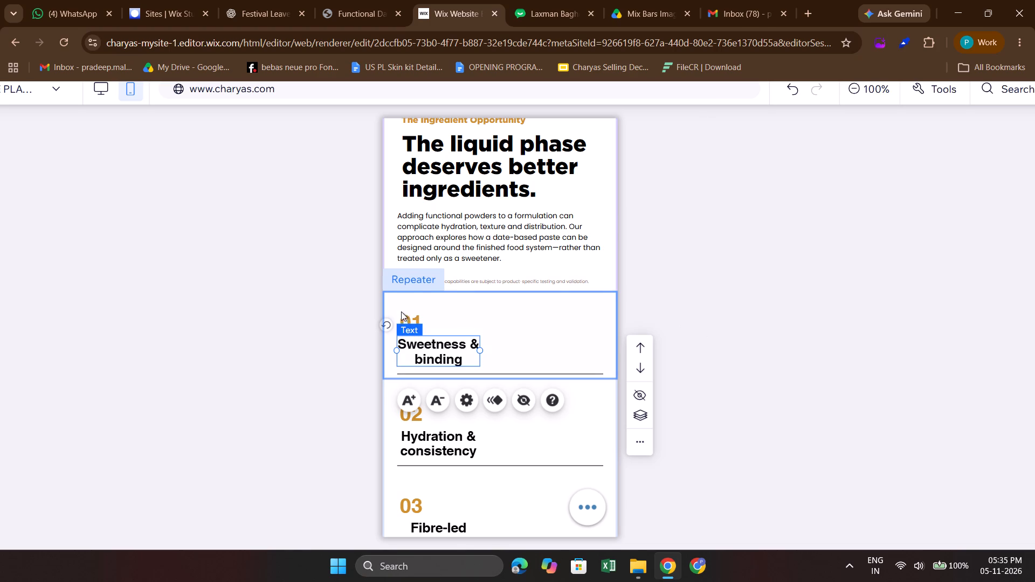
# Check how the number and the narrowed title sit together in the repeater's items 01 to 04.
pyautogui.click(410, 322)
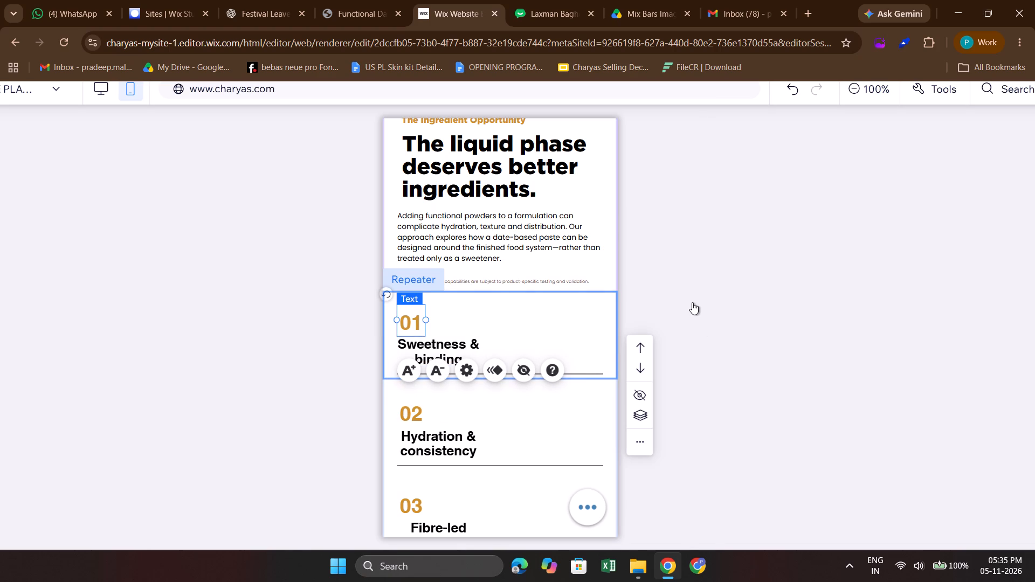
pyautogui.scroll(-1, 666, 301)
pyautogui.click(576, 340)
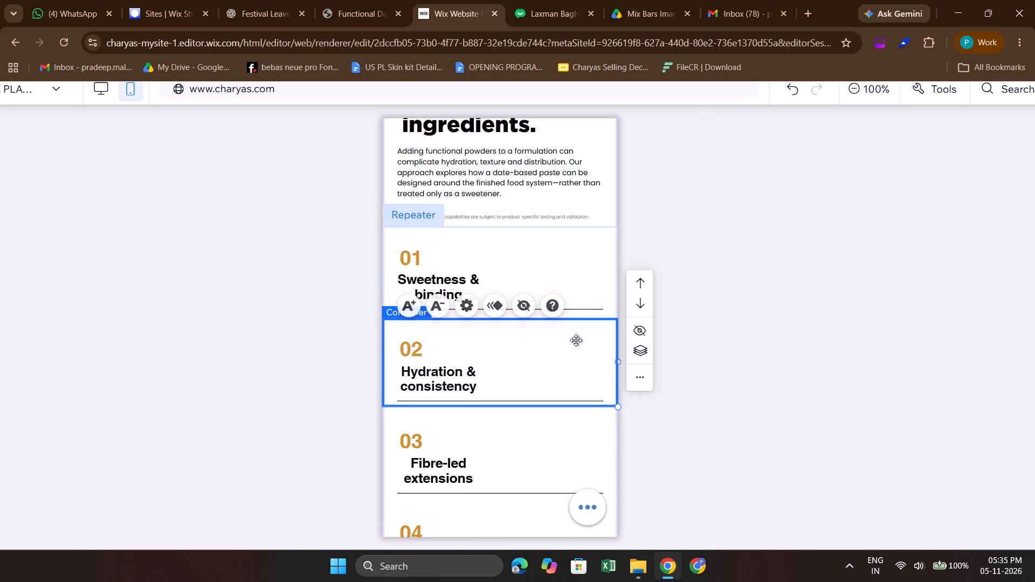
pyautogui.scroll(-1, 576, 340)
pyautogui.click(542, 446)
pyautogui.scroll(1, 542, 446)
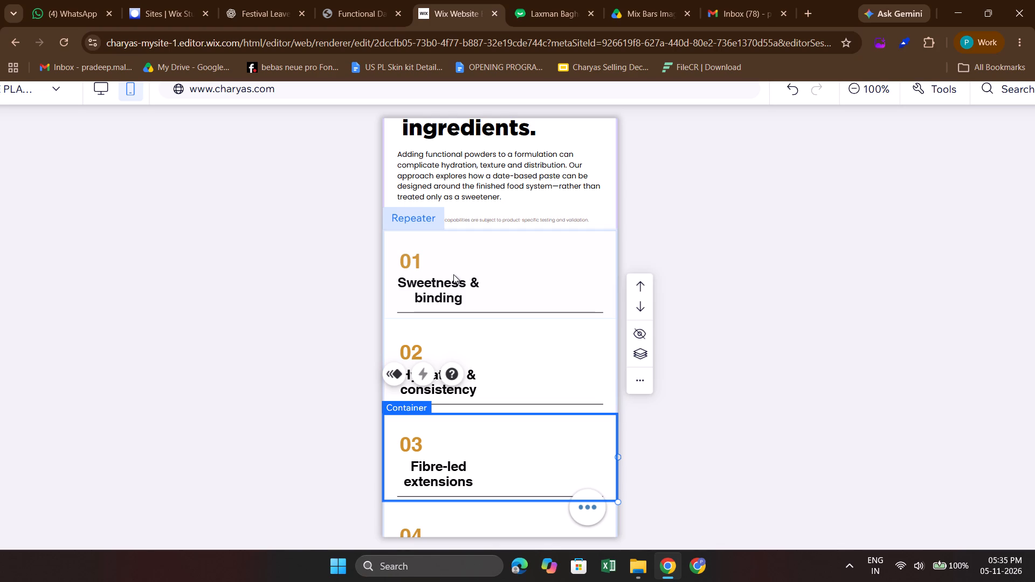
pyautogui.scroll(-1, 453, 274)
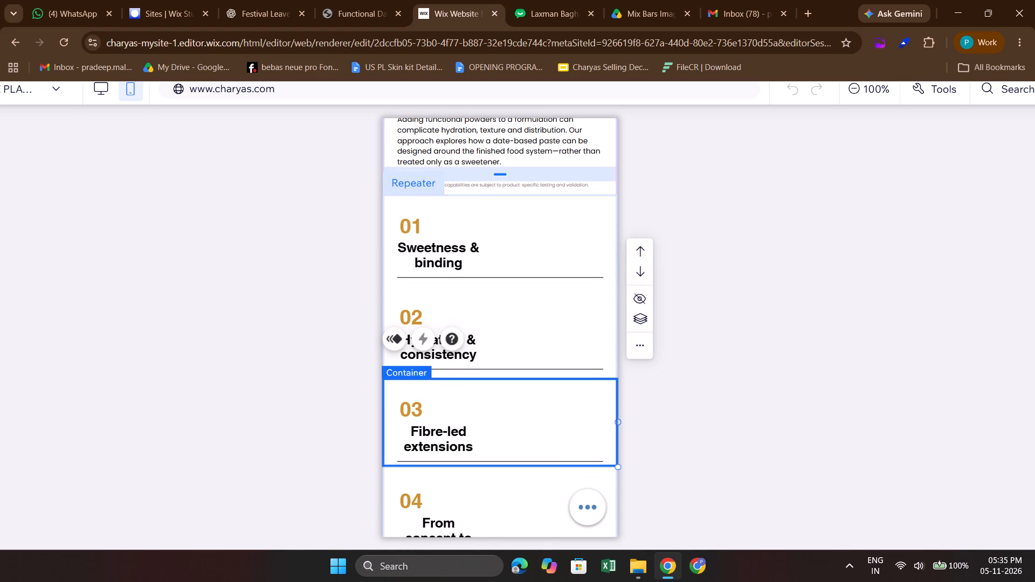
# Left-align the "Sweetness & binding" title text in the repeater.
pyautogui.click(441, 252)
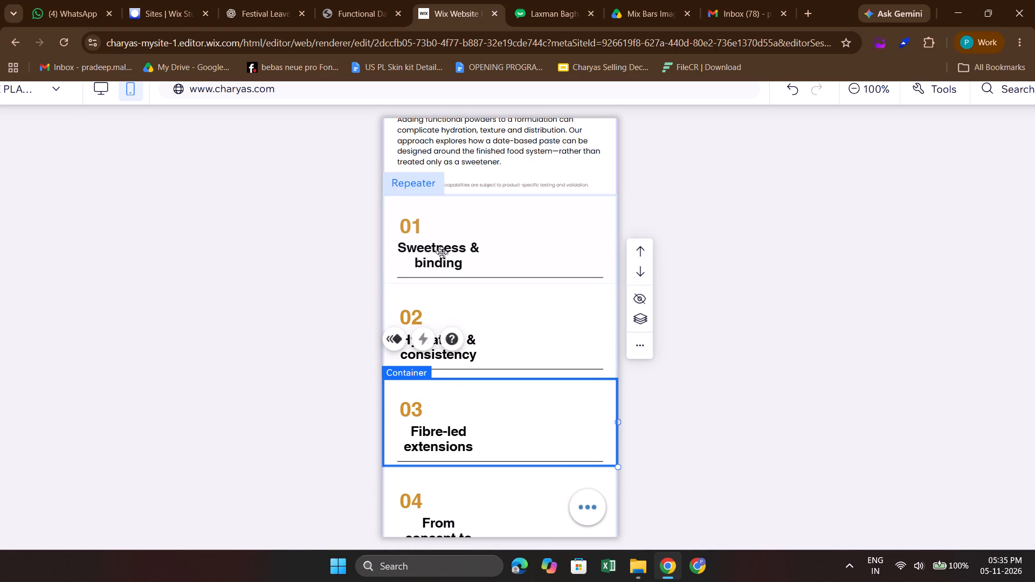
pyautogui.click(441, 252)
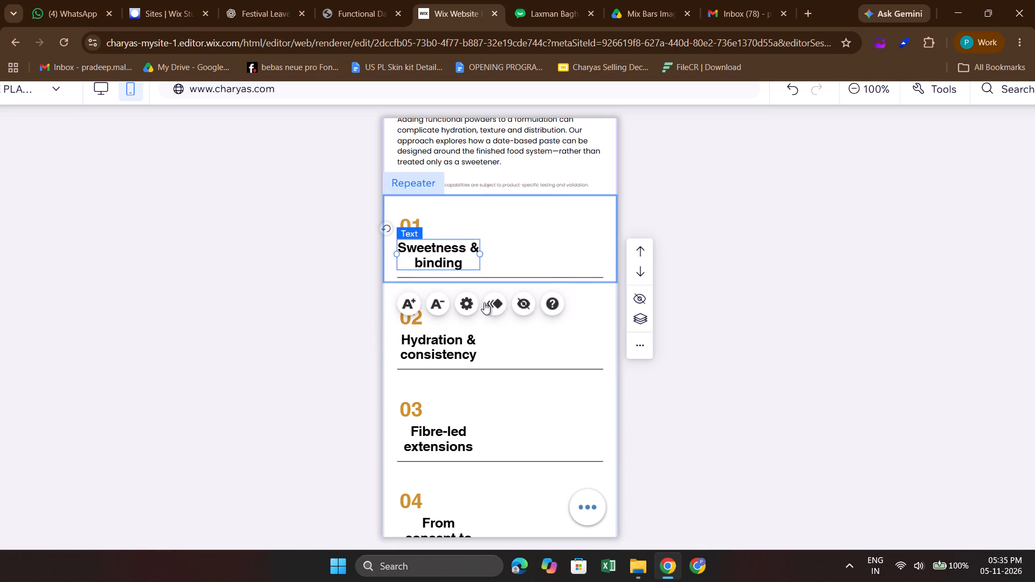
pyautogui.click(473, 311)
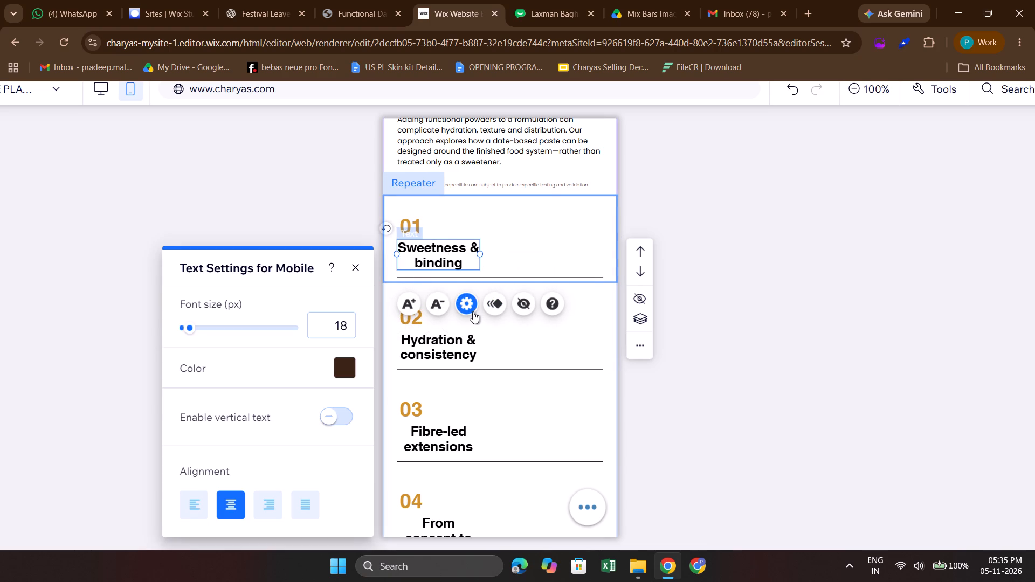
pyautogui.click(193, 508)
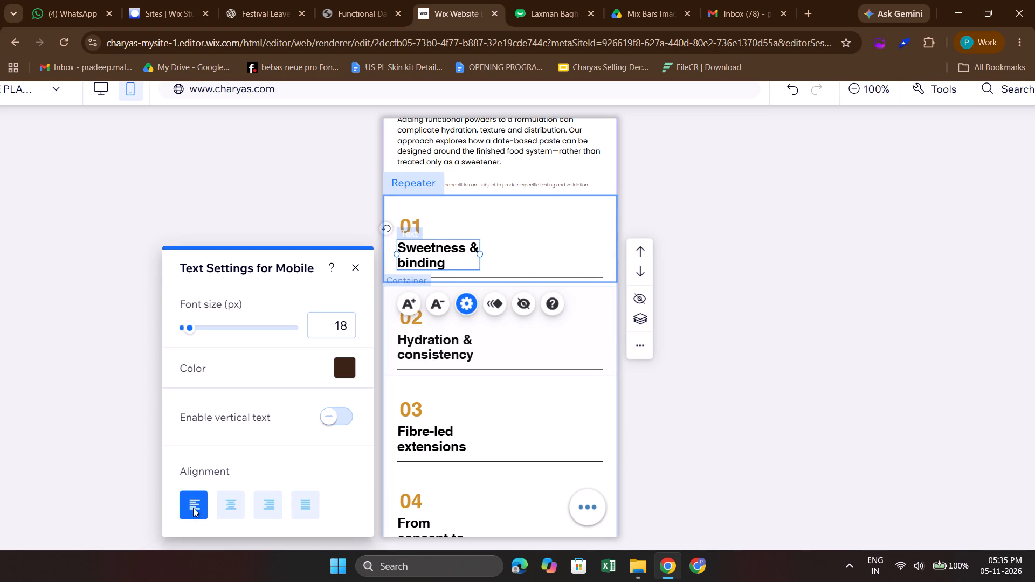
pyautogui.click(484, 372)
pyautogui.click(652, 379)
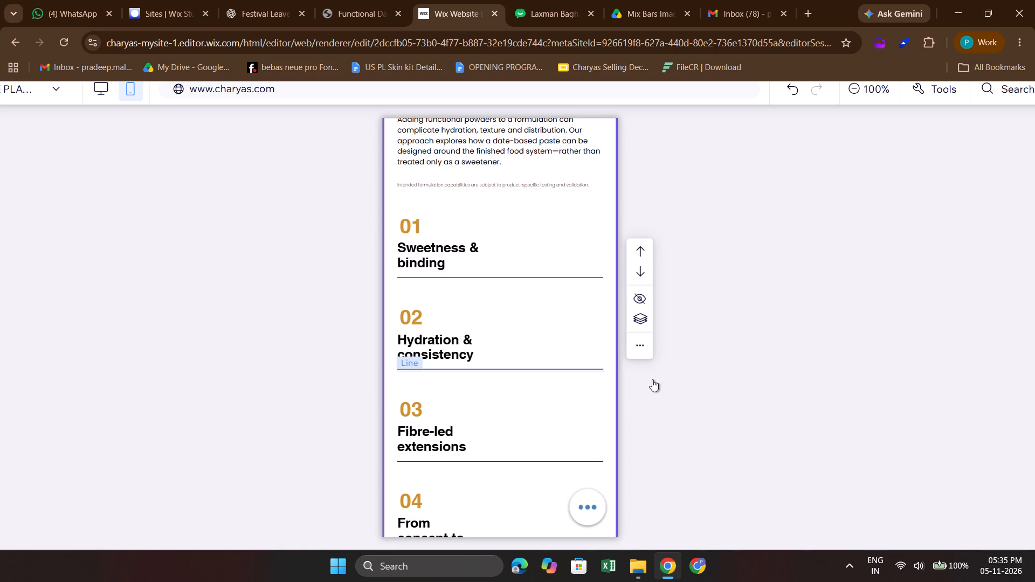
# Duplicate the "Adding functional powders…" paragraph and place the copy lower, overlapping the top of the repeater.
pyautogui.scroll(-1, 652, 379)
pyautogui.scroll(-1, 588, 392)
pyautogui.scroll(1, 523, 363)
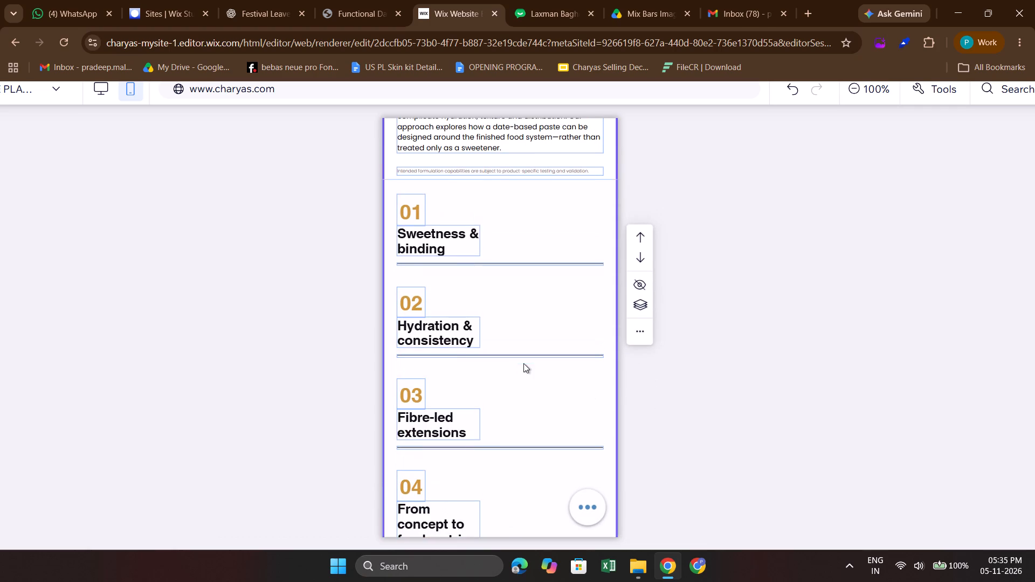
pyautogui.click(684, 186)
pyautogui.scroll(1, 648, 223)
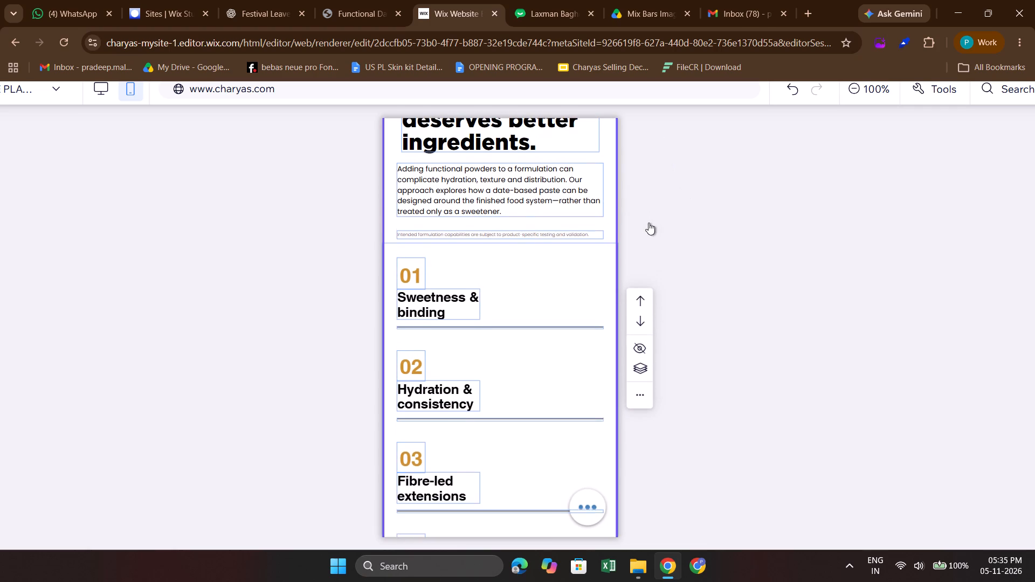
pyautogui.click(519, 186)
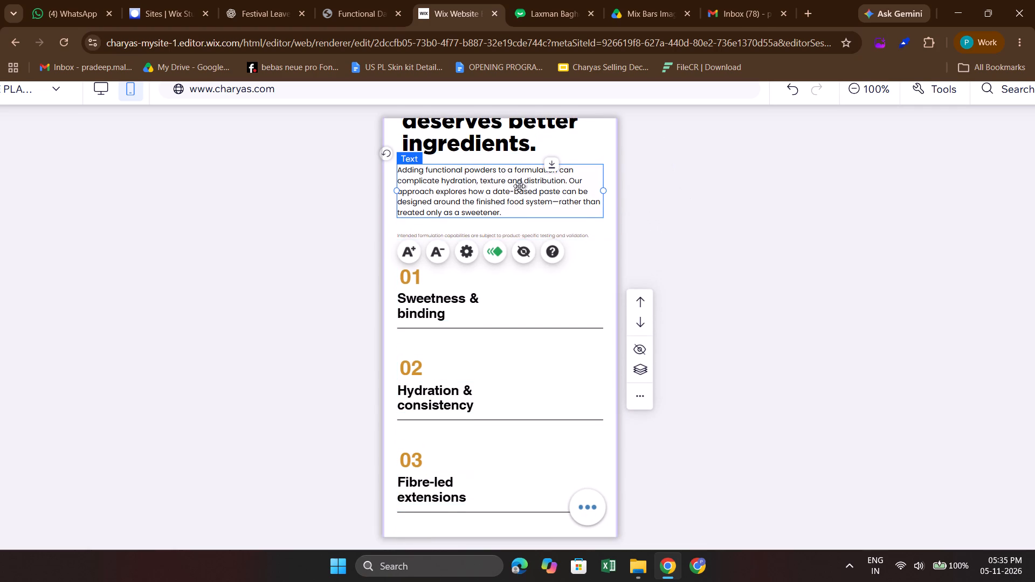
pyautogui.scroll(1, 519, 186)
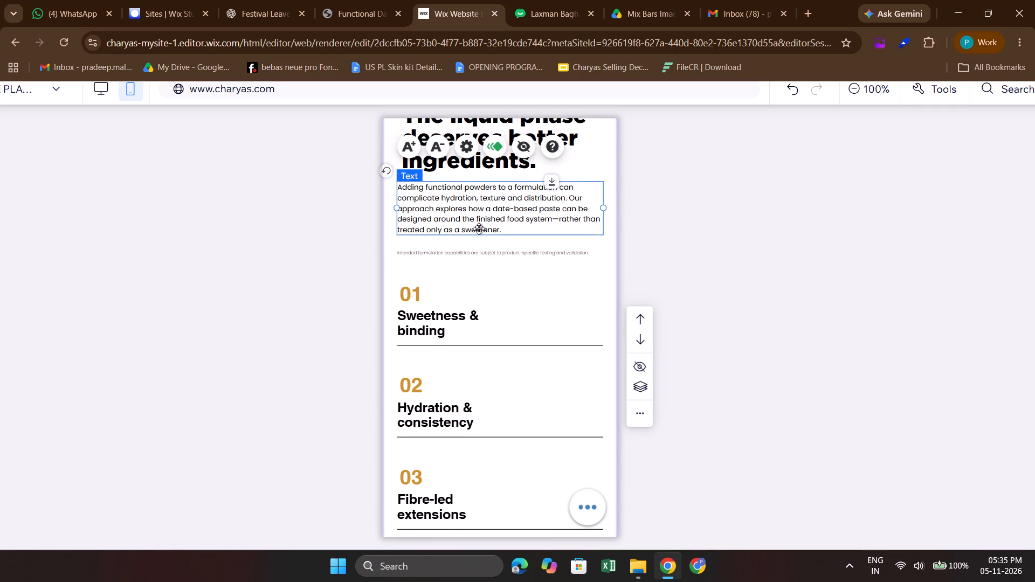
pyautogui.hotkey('ctrl', 'd')
pyautogui.moveTo(513, 238); pyautogui.dragTo(530, 315)
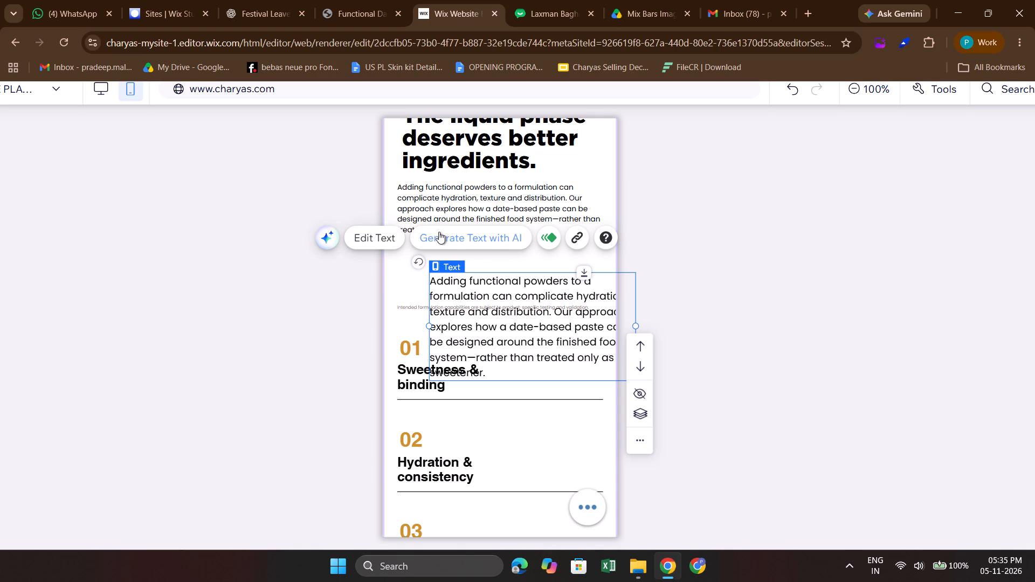
# Try to set the duplicated paragraph's font size to 10 px.
pyautogui.click(385, 236)
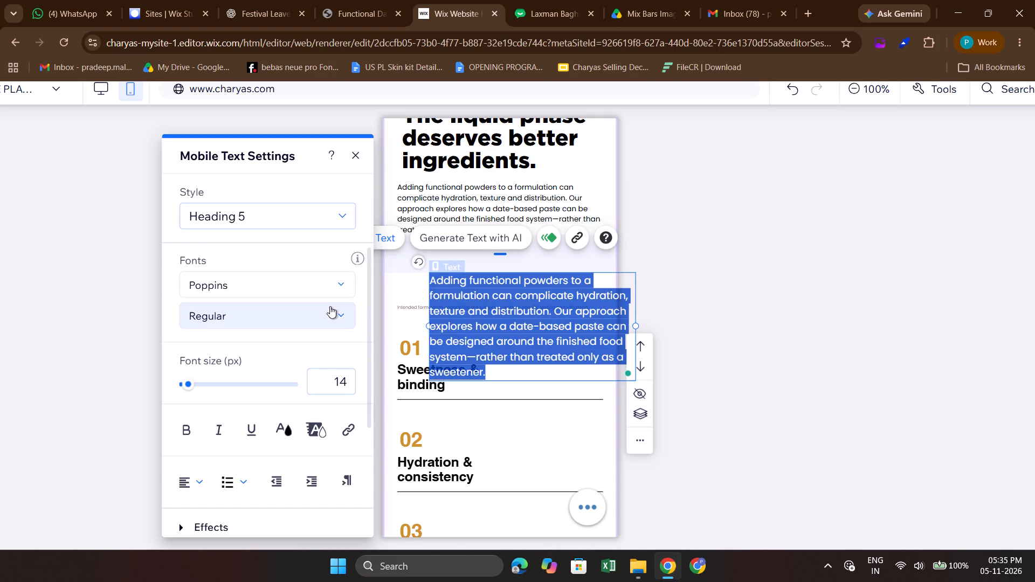
pyautogui.click(348, 377)
pyautogui.write('10')
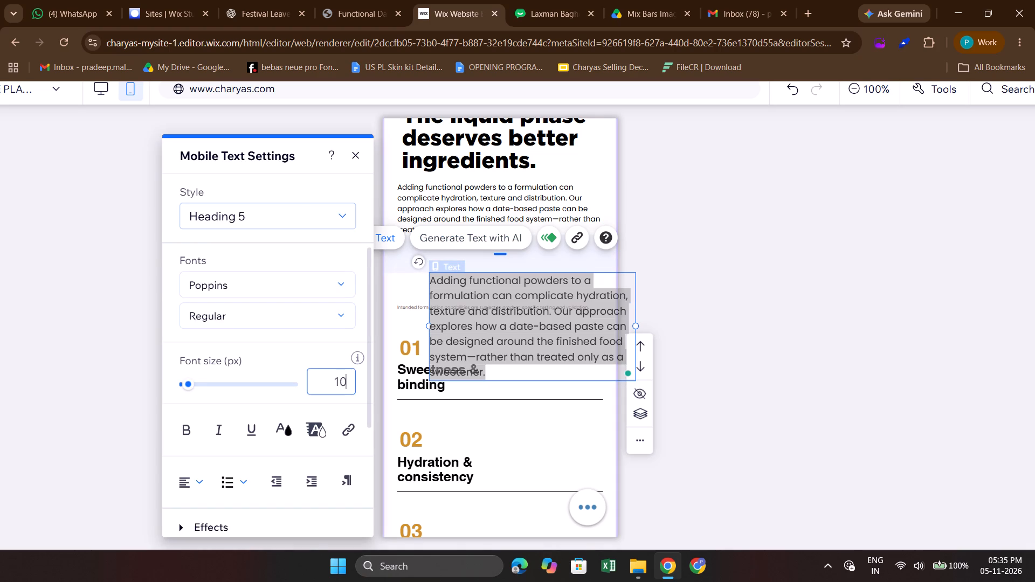
pyautogui.press('Return')
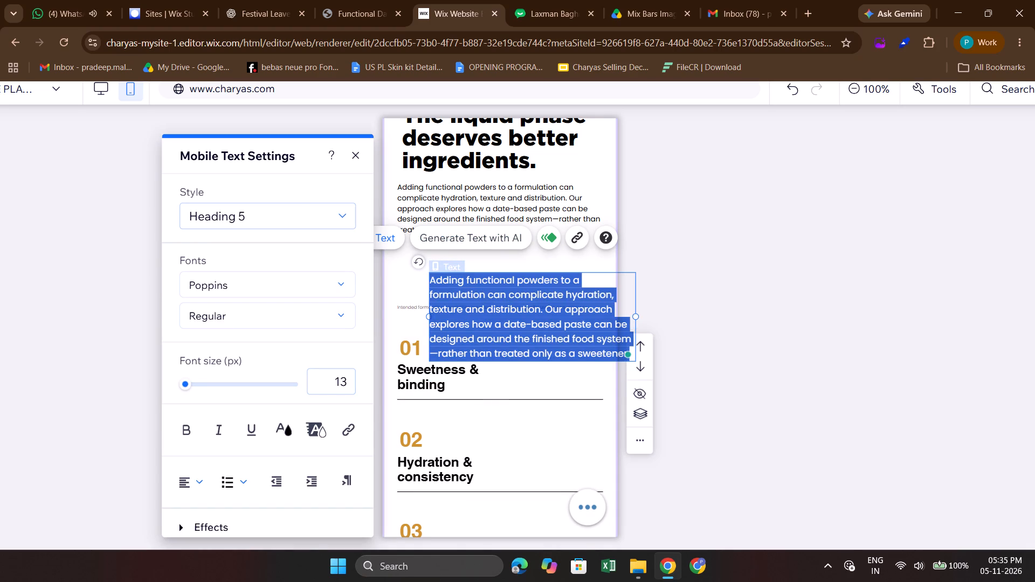
# Copy item 01's description from the HTML reference page and paste it over the duplicated paragraph's text in the Wix editor.
pyautogui.click(367, 1)
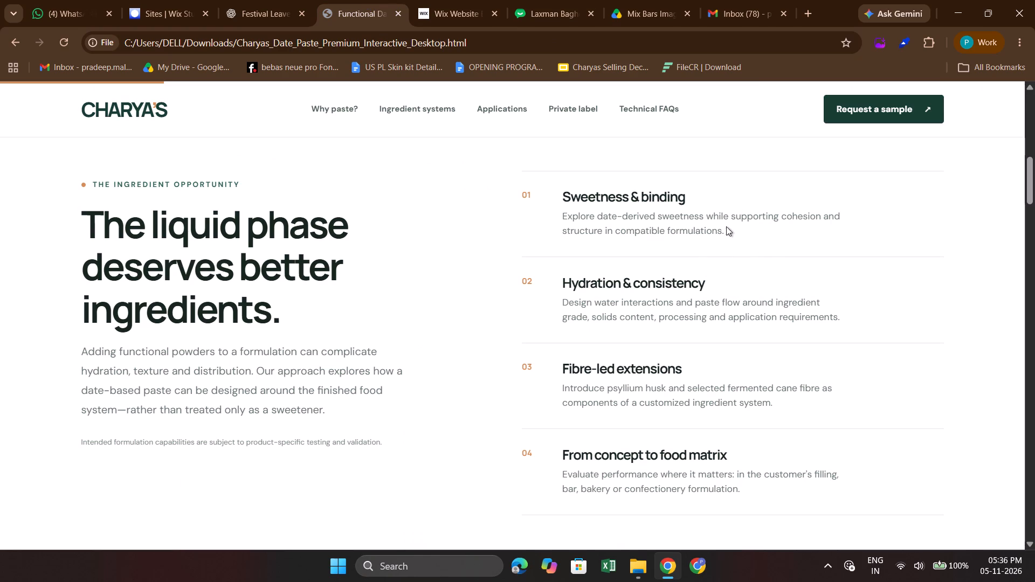
pyautogui.moveTo(731, 231); pyautogui.dragTo(567, 227)
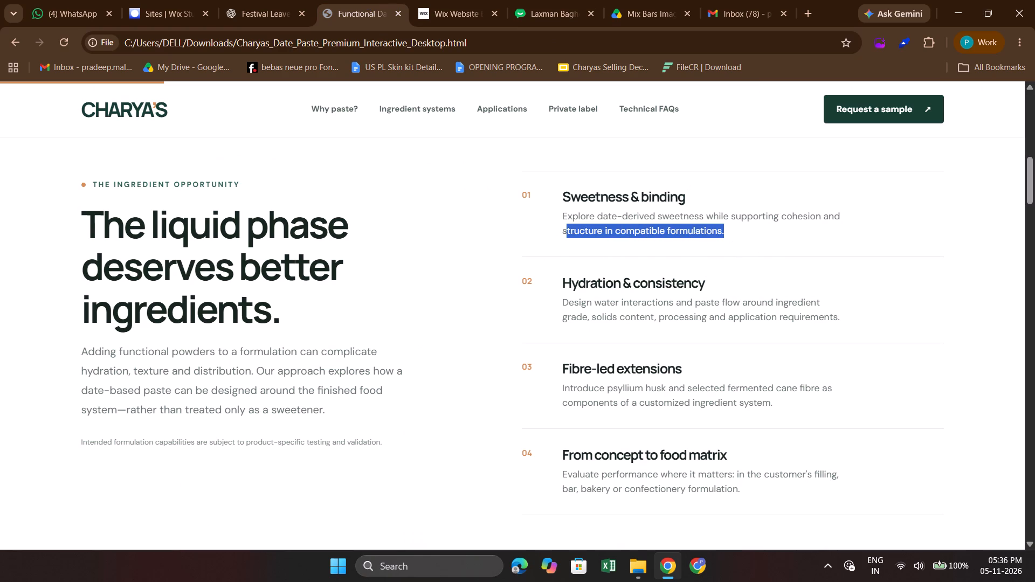
pyautogui.moveTo(567, 227); pyautogui.dragTo(562, 222)
pyautogui.hotkey('ctrl', 'c')
pyautogui.hotkey('ctrl', 'c')
pyautogui.hotkey('ctrl', 'c')
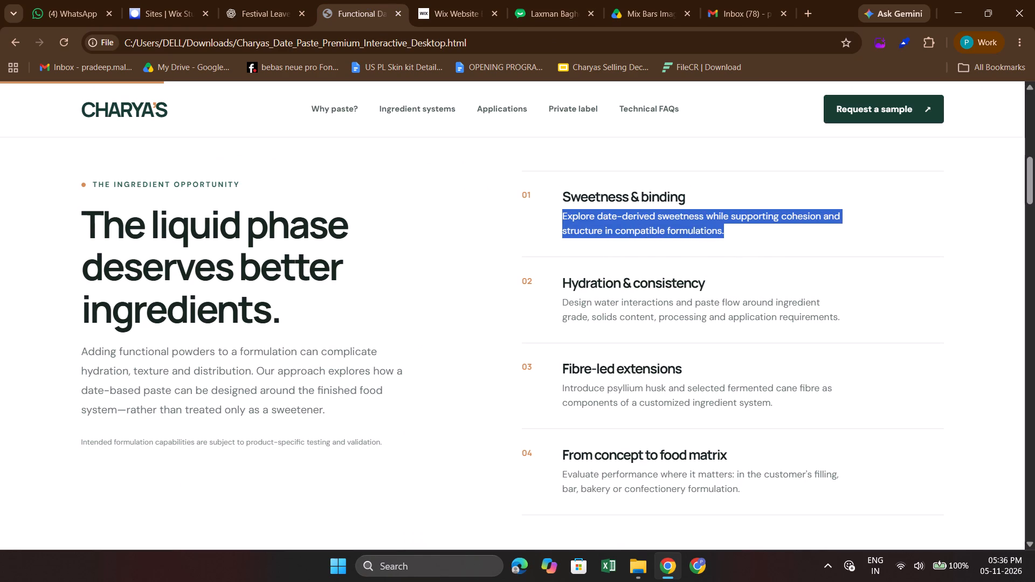
pyautogui.hotkey('ctrl', 'c')
pyautogui.hotkey('ctrl', 'c')
pyautogui.click(432, 2)
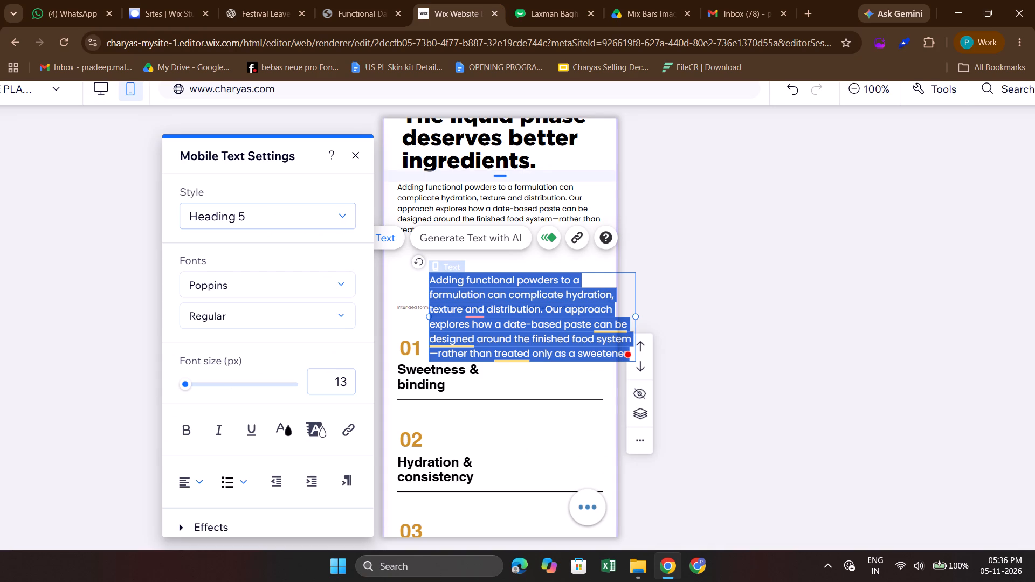
pyautogui.hotkey('ctrl', 'v')
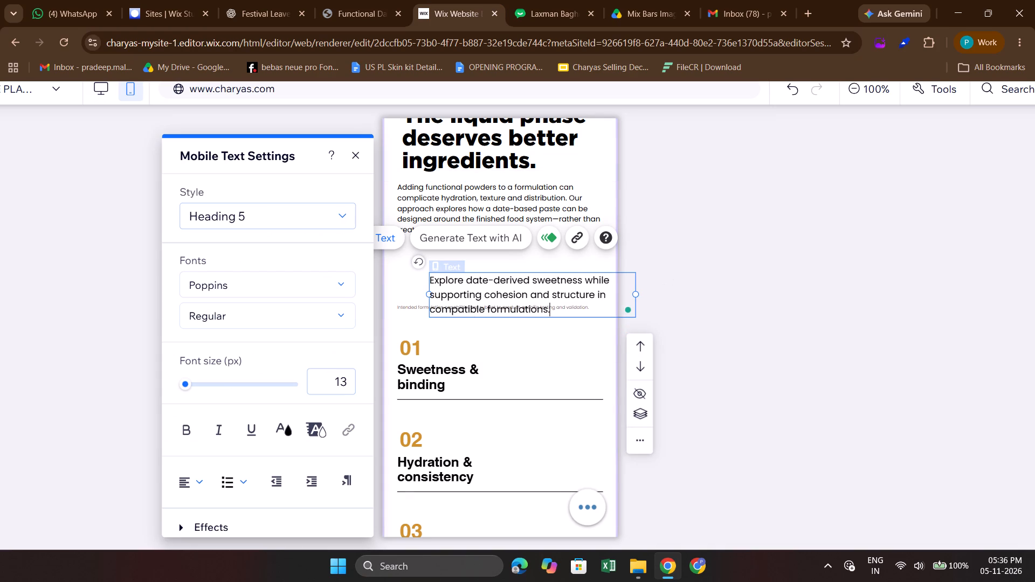
pyautogui.click(706, 279)
# Place the pasted description beside the "Sweetness & binding" title and narrow its text box to fit within the page's right margin.
pyautogui.click(568, 286)
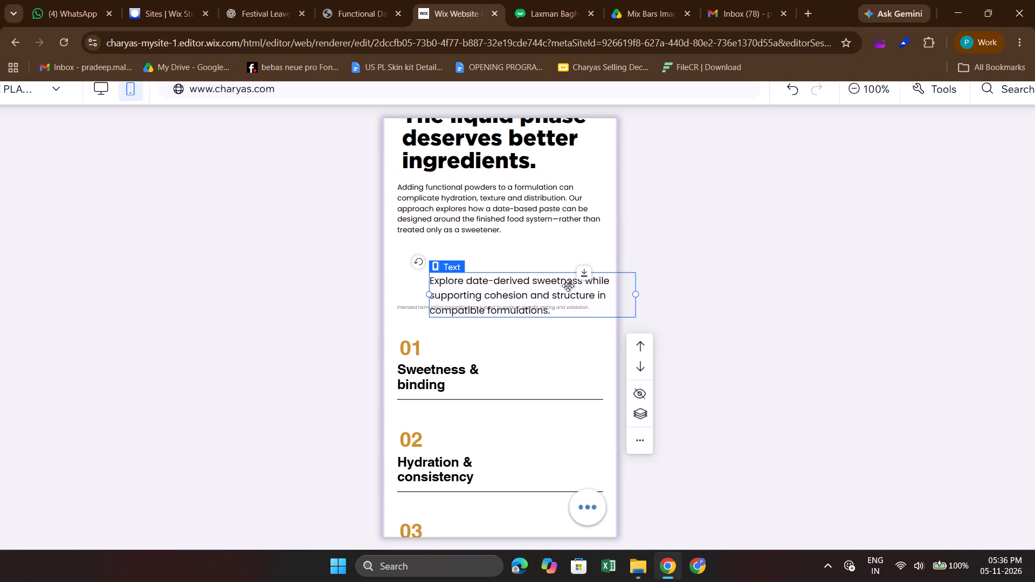
pyautogui.moveTo(568, 286); pyautogui.dragTo(629, 354)
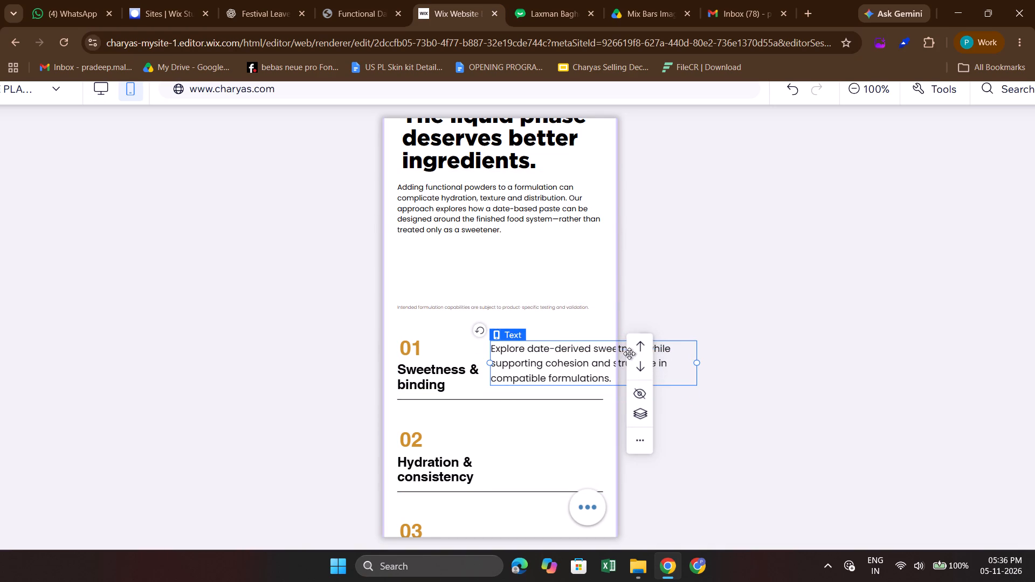
pyautogui.moveTo(629, 354); pyautogui.dragTo(632, 353)
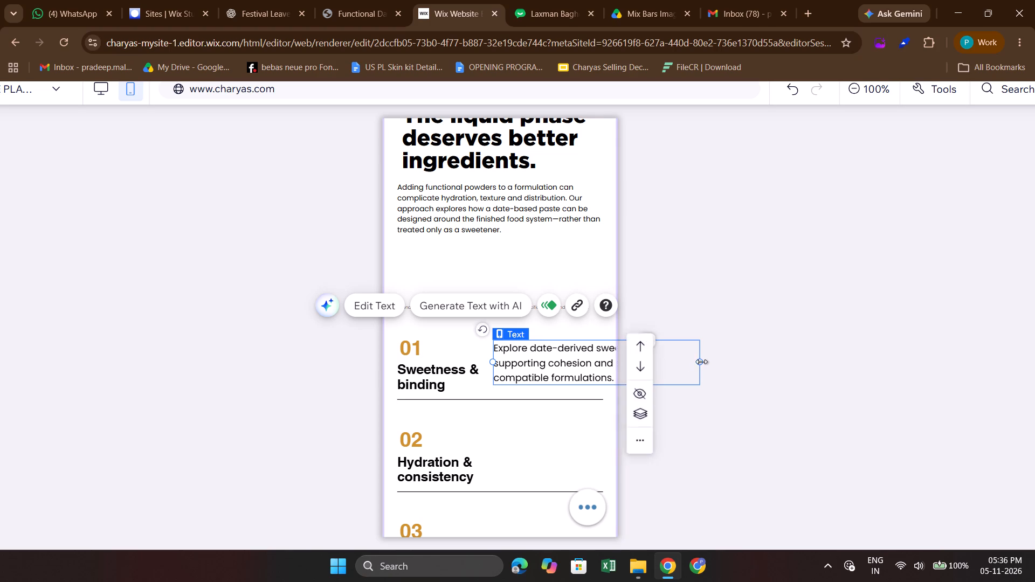
pyautogui.moveTo(699, 360); pyautogui.dragTo(599, 369)
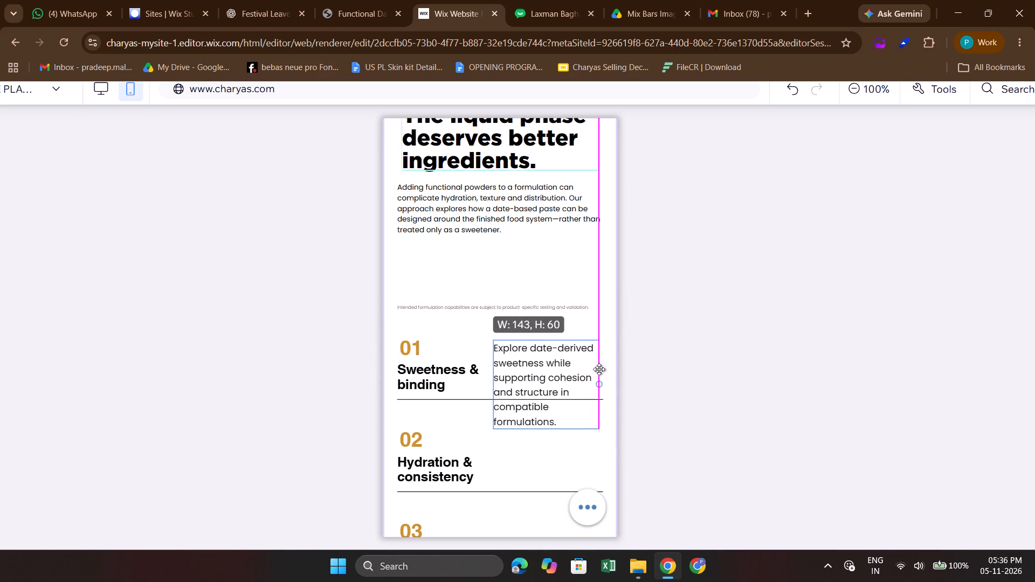
pyautogui.moveTo(599, 369); pyautogui.dragTo(604, 369)
pyautogui.click(681, 363)
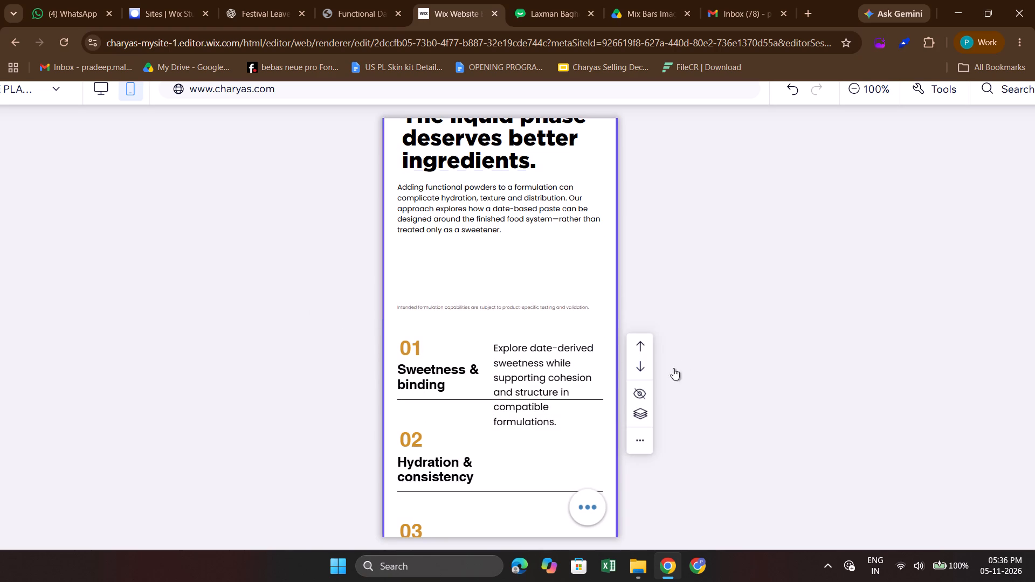
# Move the pasted description down below item 01's divider line, beside the "Hydration & consistency" title.
pyautogui.click(578, 448)
pyautogui.scroll(1, 578, 448)
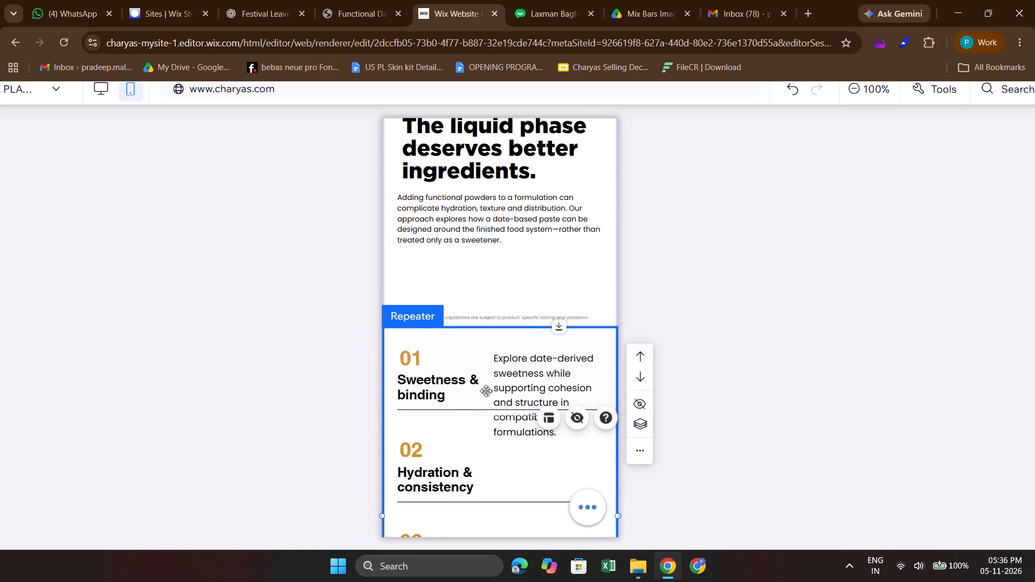
pyautogui.scroll(-1, 486, 391)
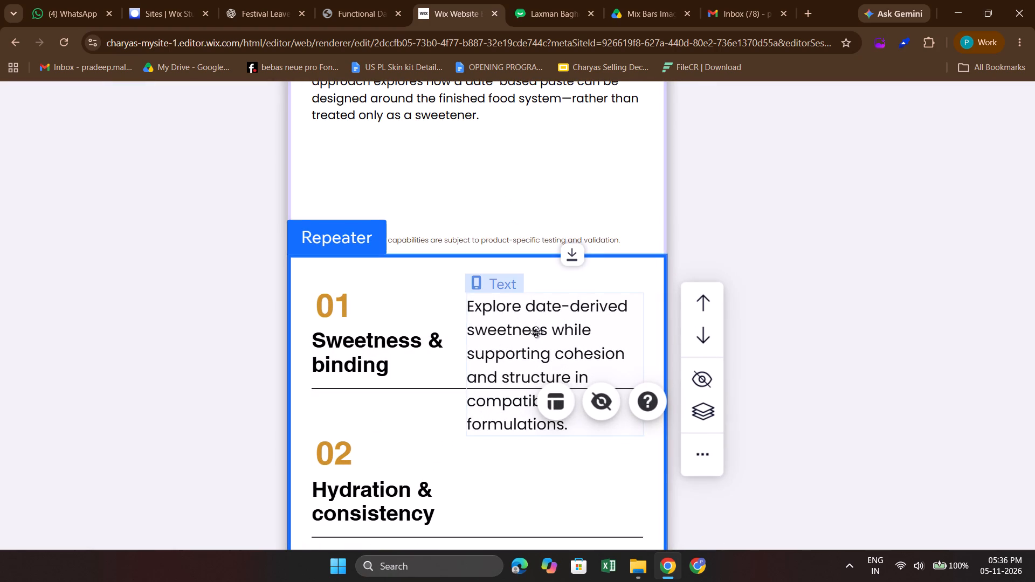
pyautogui.click(536, 332)
pyautogui.moveTo(536, 332); pyautogui.dragTo(520, 427)
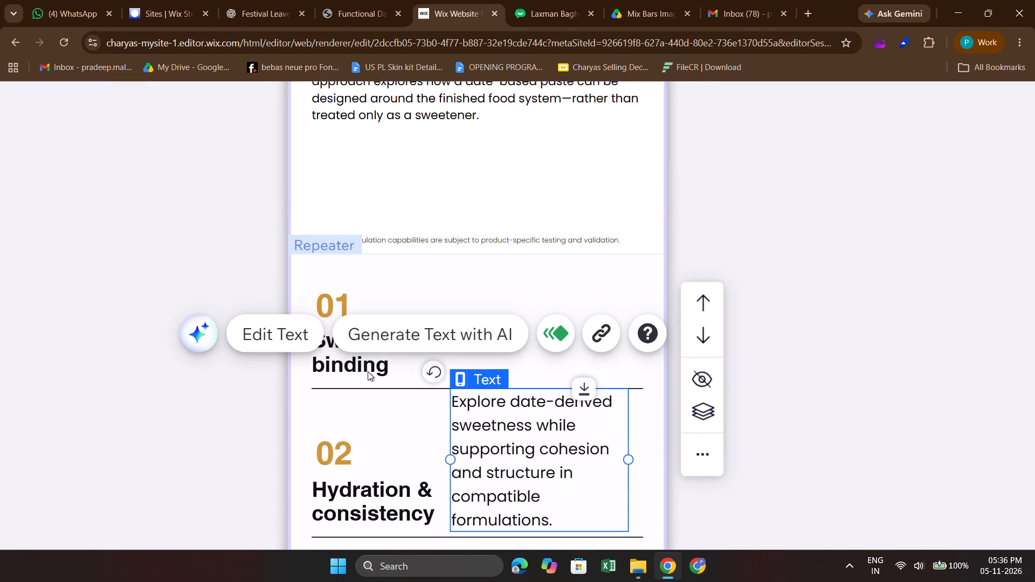
# Move the "Sweetness & binding" title up beside the number 01 in the repeater's first item.
pyautogui.click(368, 371)
pyautogui.click(379, 361)
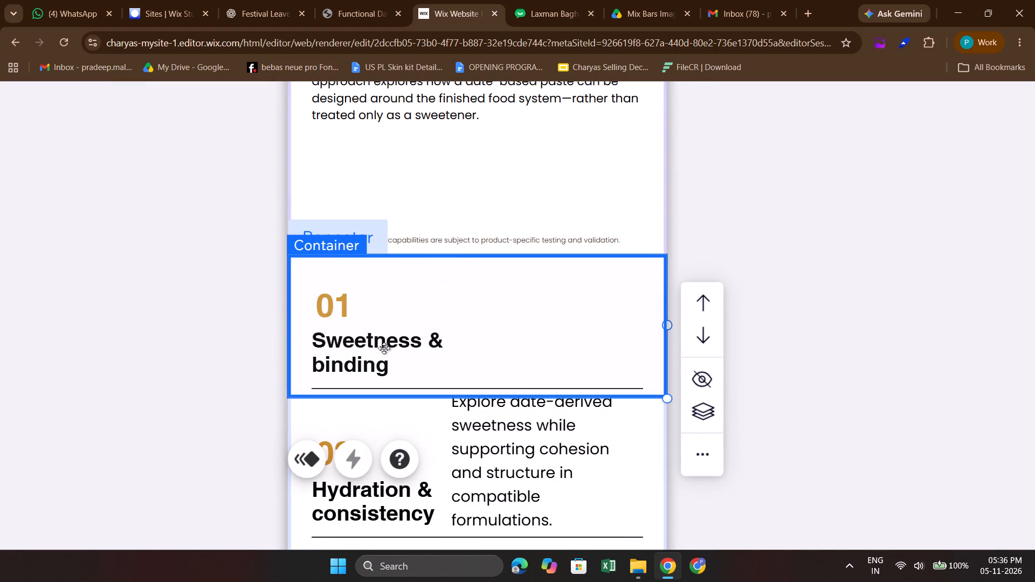
pyautogui.click(384, 347)
pyautogui.moveTo(384, 347); pyautogui.dragTo(431, 314)
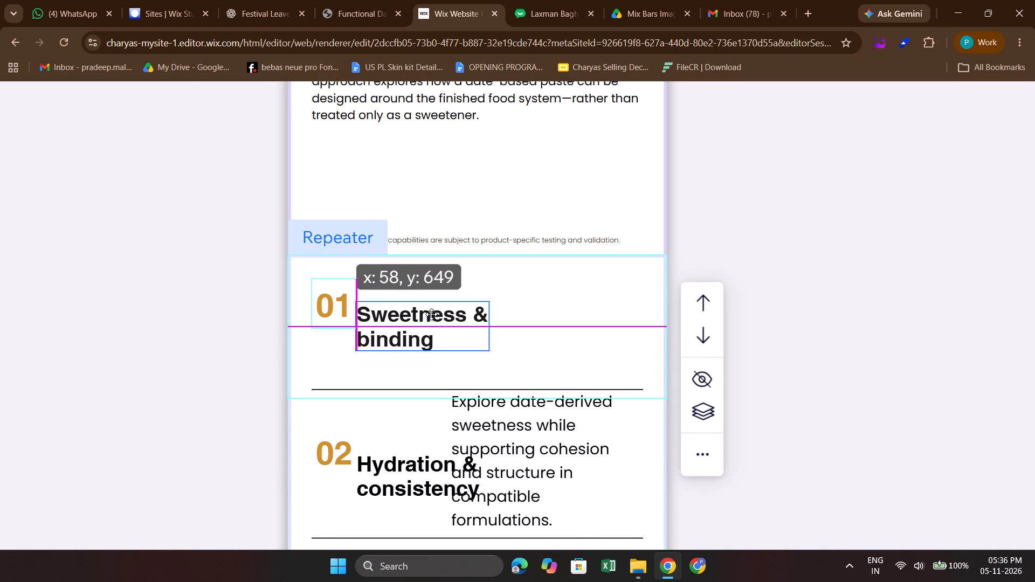
pyautogui.moveTo(431, 314); pyautogui.dragTo(441, 304)
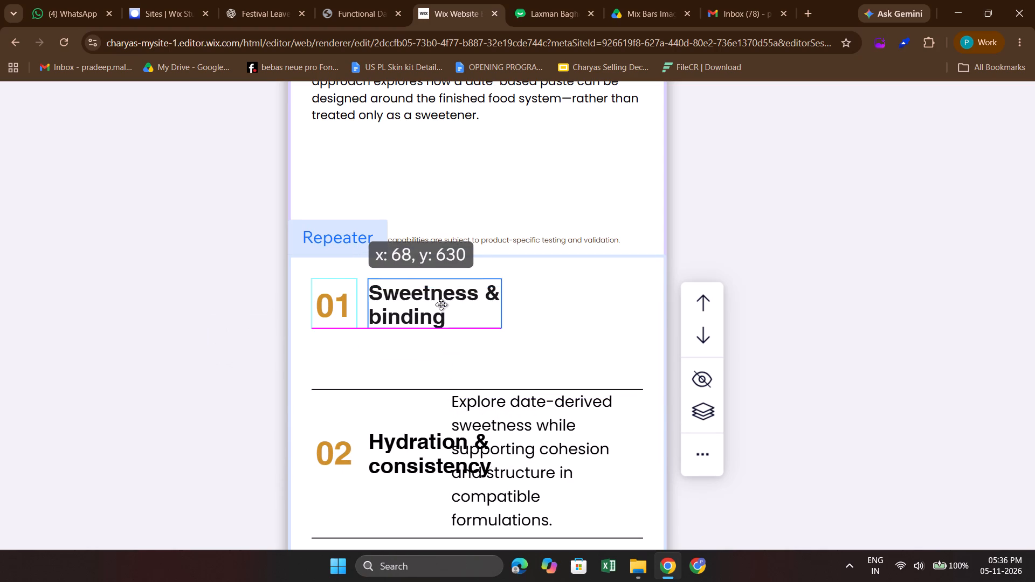
pyautogui.moveTo(441, 304); pyautogui.dragTo(443, 308)
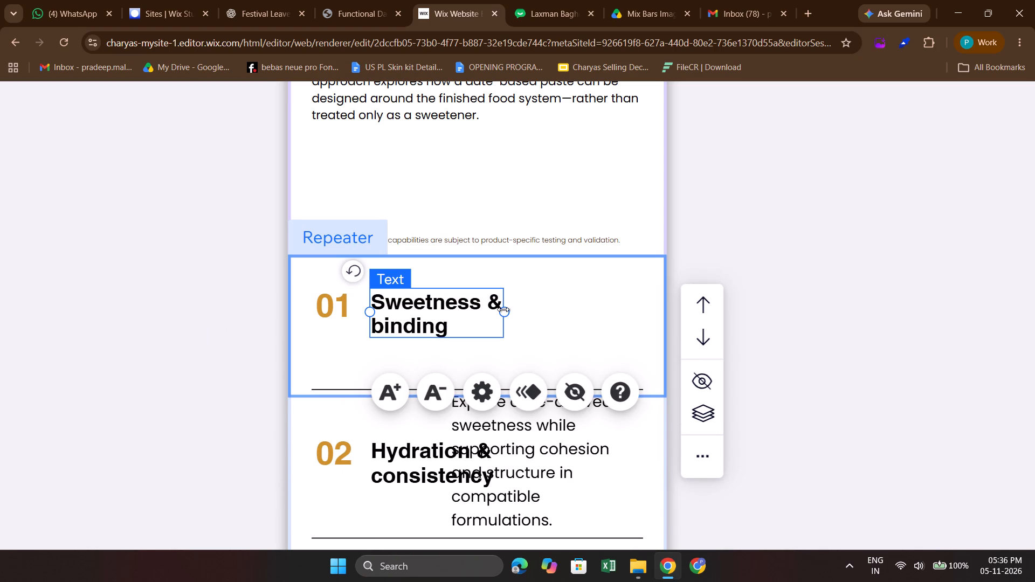
# Widen the "Sweetness & binding" text box so the title fits on one line, and align it level with the number 01.
pyautogui.moveTo(503, 309); pyautogui.dragTo(587, 308)
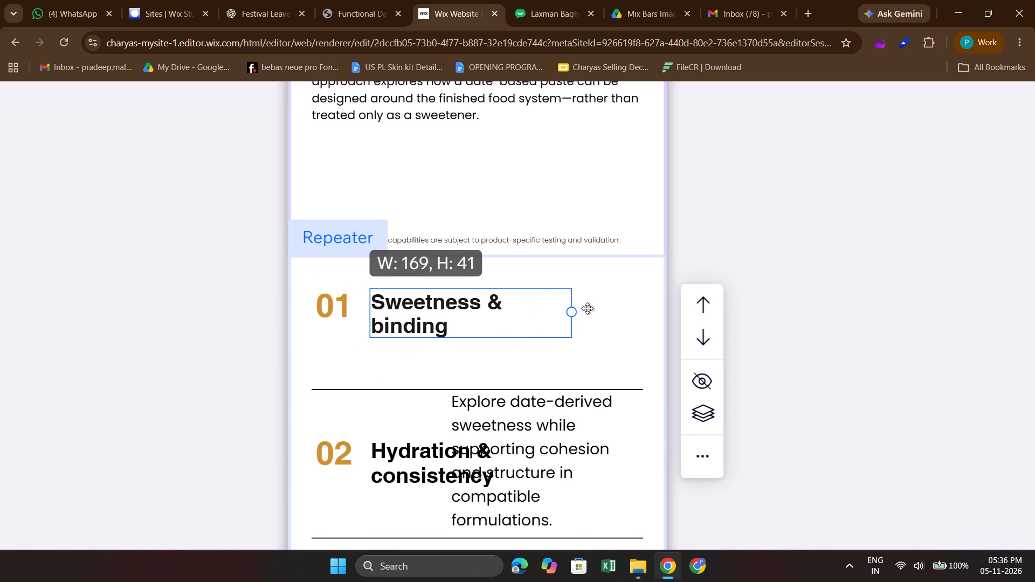
pyautogui.moveTo(587, 308); pyautogui.dragTo(634, 304)
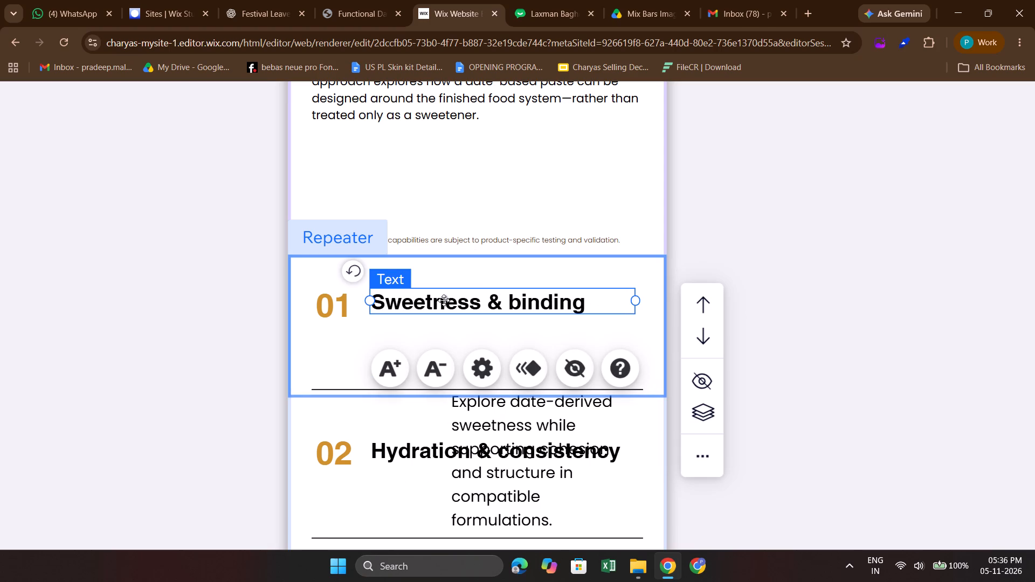
pyautogui.moveTo(444, 301); pyautogui.dragTo(443, 310)
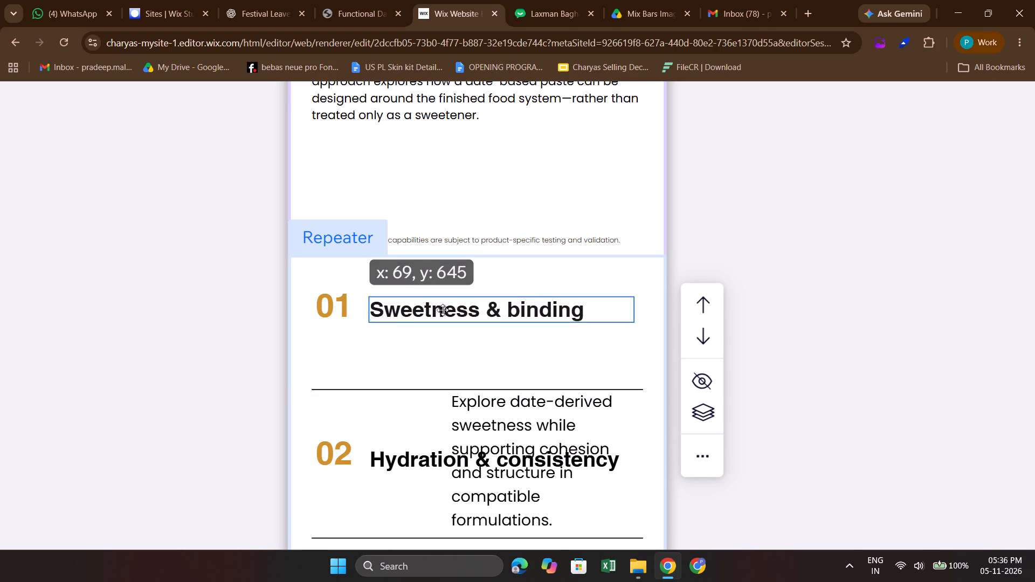
pyautogui.moveTo(443, 310); pyautogui.dragTo(442, 307)
pyautogui.click(757, 292)
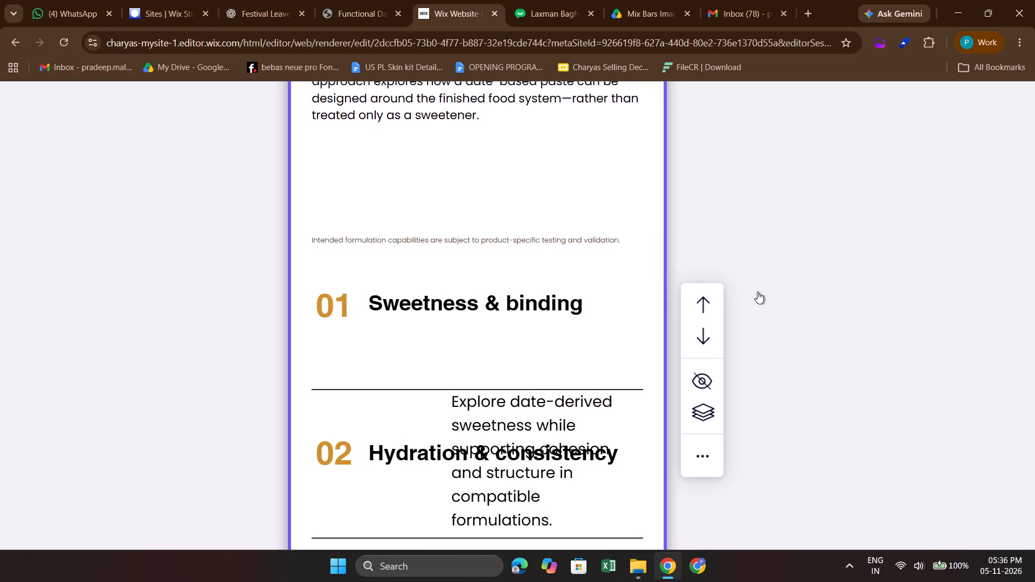
# Move the date-derived sweetness description under item 01's title at the page's left margin and widen its text box to 280 px.
pyautogui.click(599, 377)
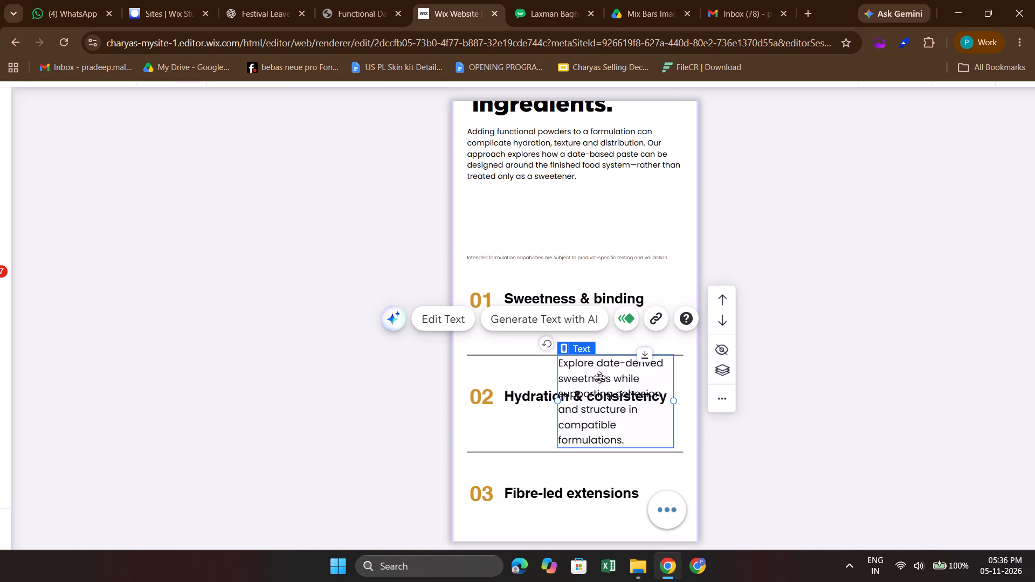
pyautogui.moveTo(599, 377); pyautogui.dragTo(507, 345)
pyautogui.moveTo(583, 368); pyautogui.dragTo(675, 340)
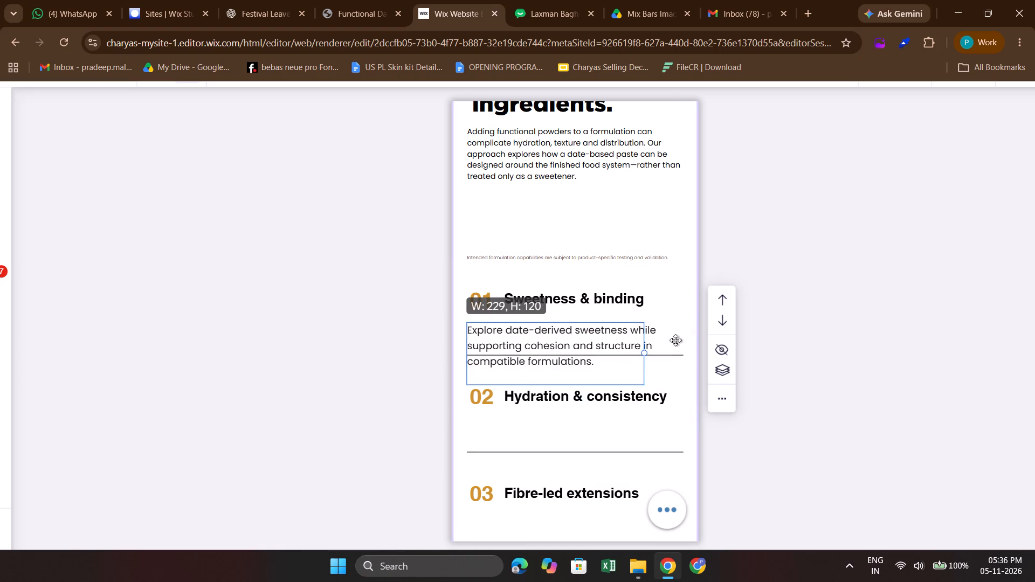
pyautogui.moveTo(675, 340); pyautogui.dragTo(682, 336)
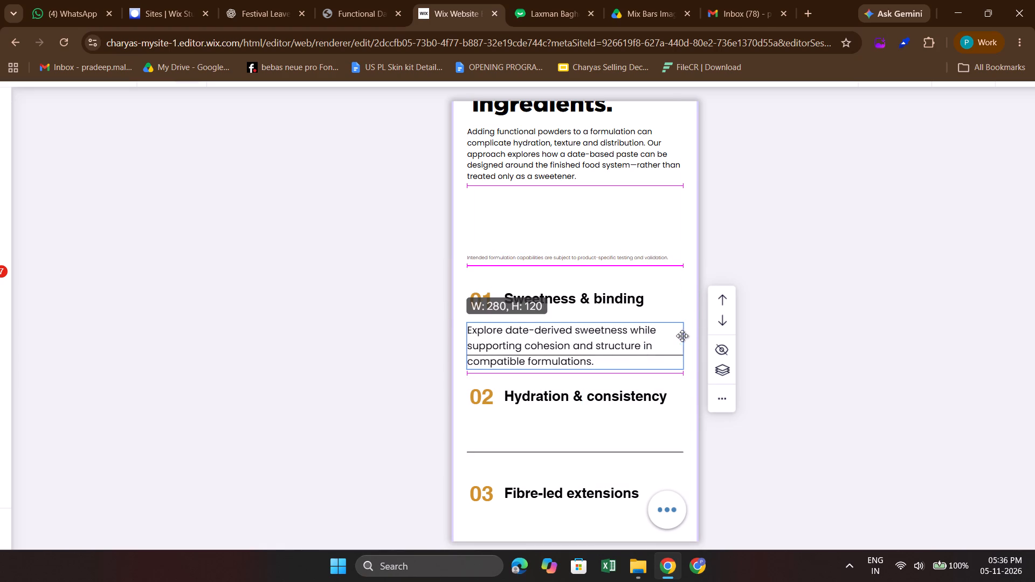
pyautogui.click(810, 360)
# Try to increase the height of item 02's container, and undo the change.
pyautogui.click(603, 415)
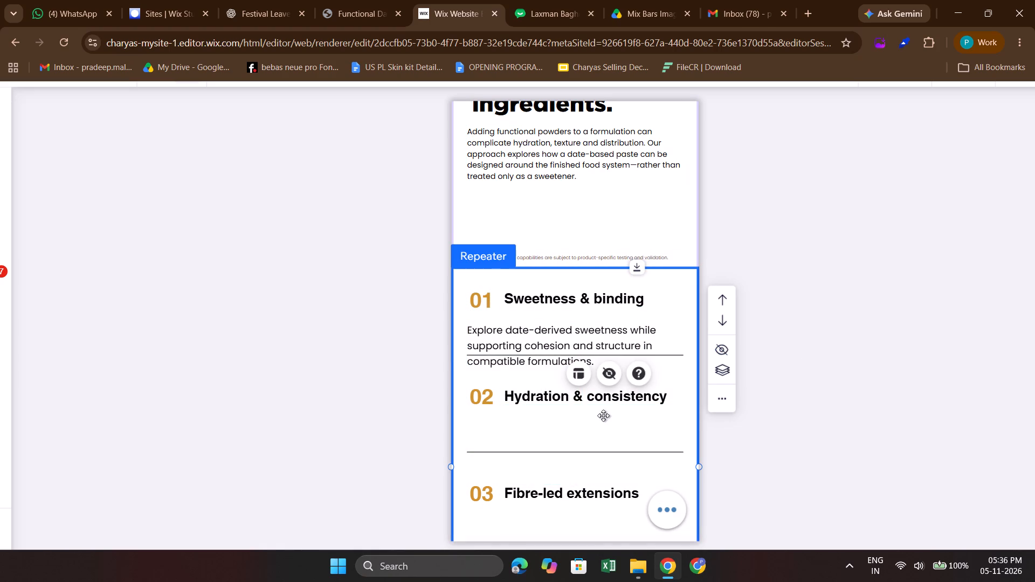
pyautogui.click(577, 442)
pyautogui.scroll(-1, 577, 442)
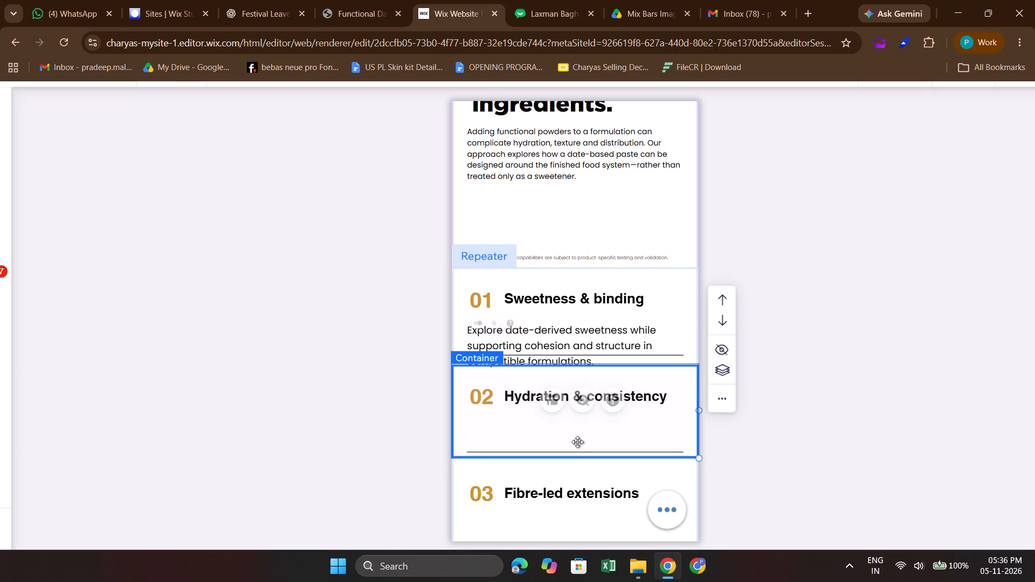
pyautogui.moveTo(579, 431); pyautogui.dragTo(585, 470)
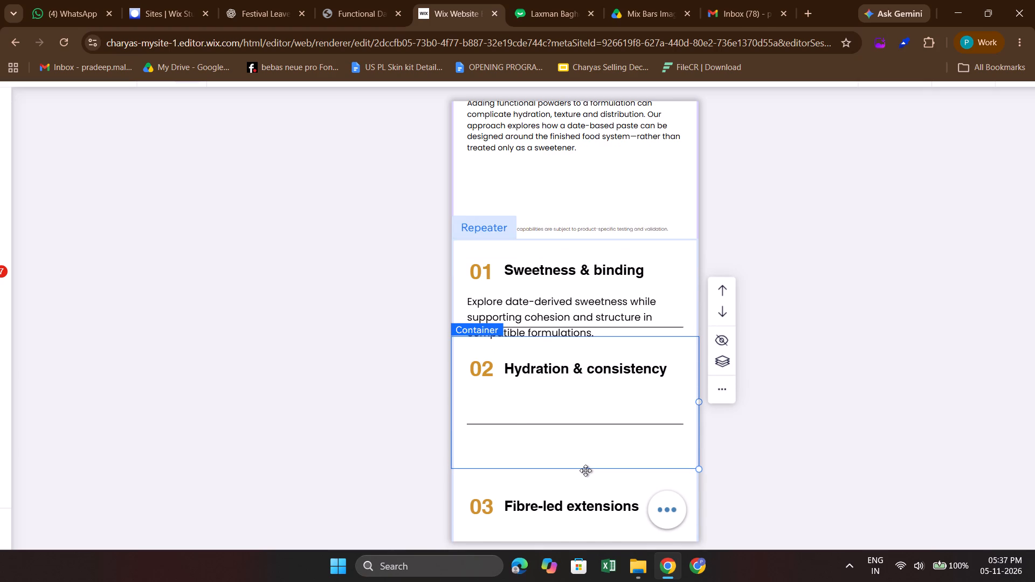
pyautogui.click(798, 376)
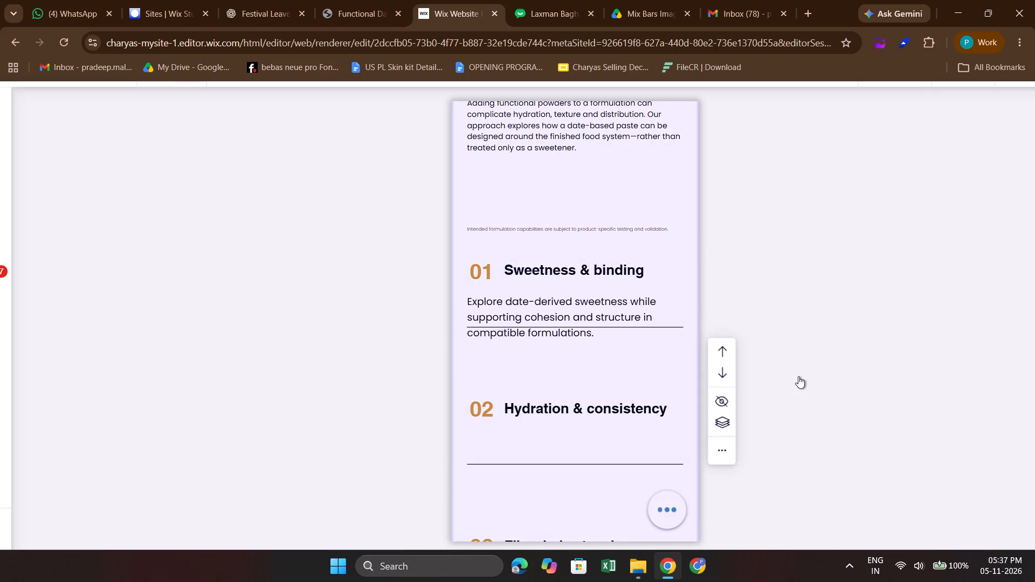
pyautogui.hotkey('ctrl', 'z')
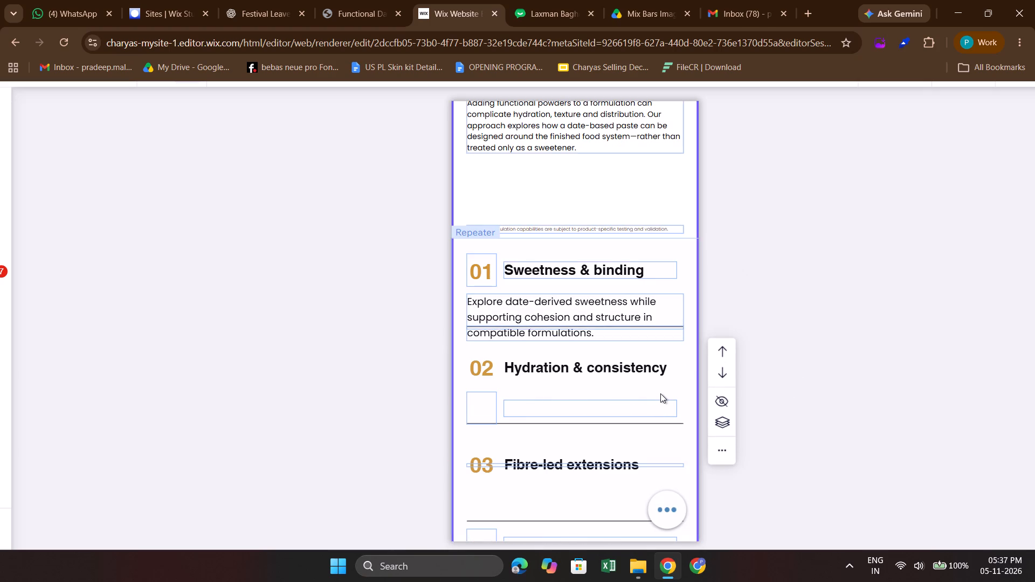
# Extend item 01's container downward to make room for the three-line description.
pyautogui.click(684, 286)
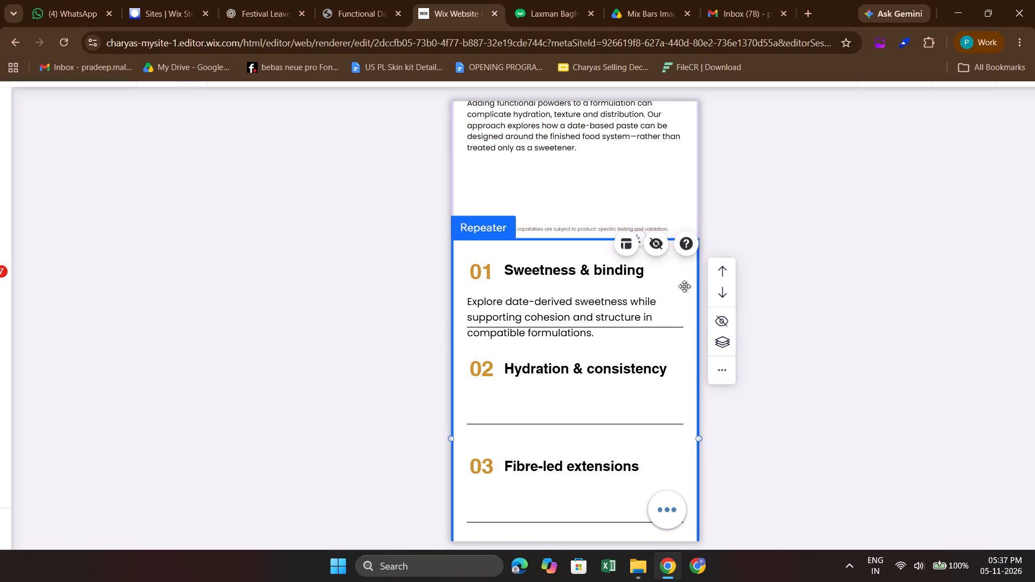
pyautogui.click(673, 288)
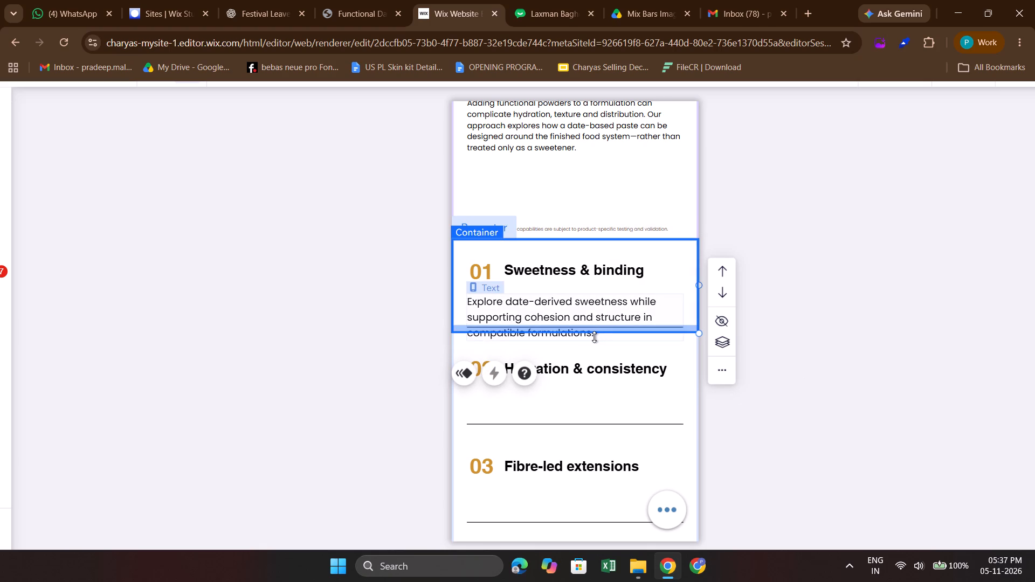
pyautogui.moveTo(604, 330); pyautogui.dragTo(611, 360)
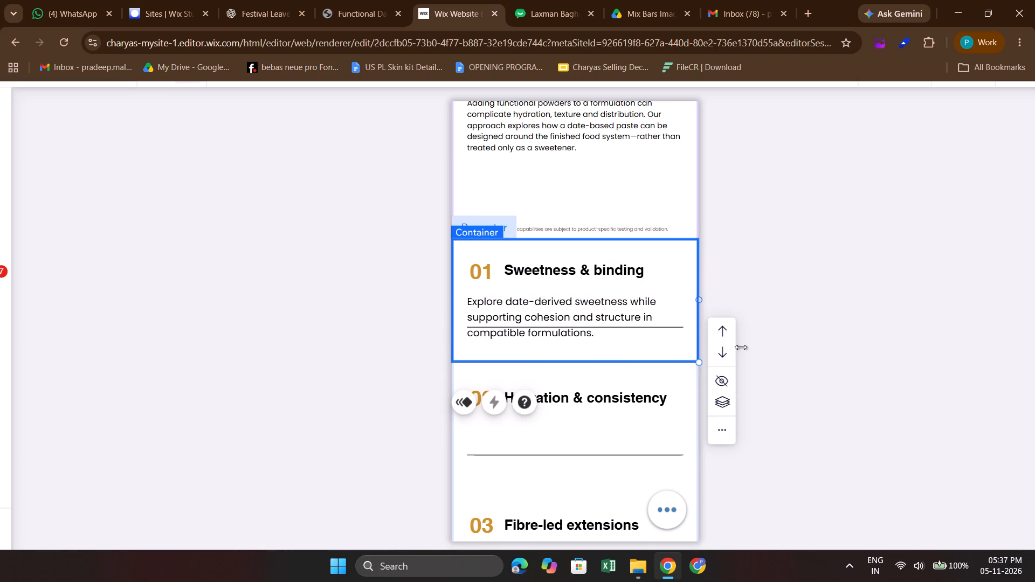
# Set the description aside in the blank space above the repeater, and lower item 01's divider line toward the container's bottom edge.
pyautogui.click(675, 328)
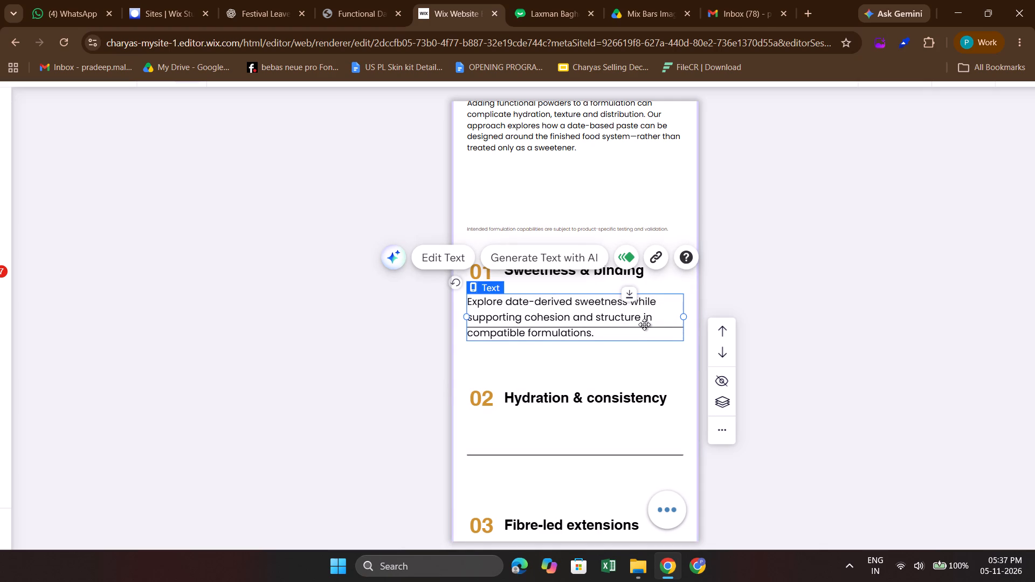
pyautogui.moveTo(630, 319); pyautogui.dragTo(639, 179)
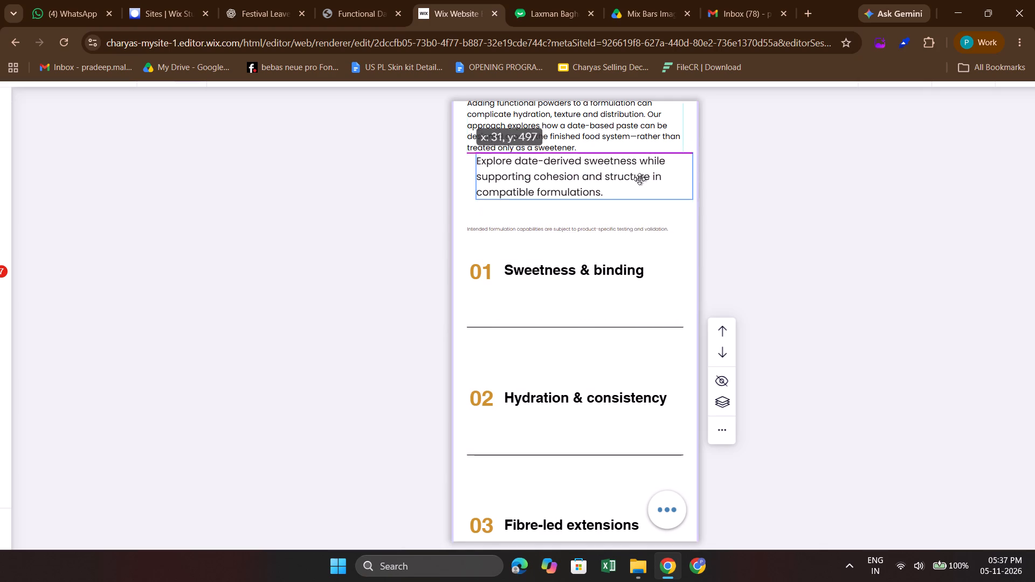
pyautogui.moveTo(639, 179); pyautogui.dragTo(625, 192)
pyautogui.click(578, 328)
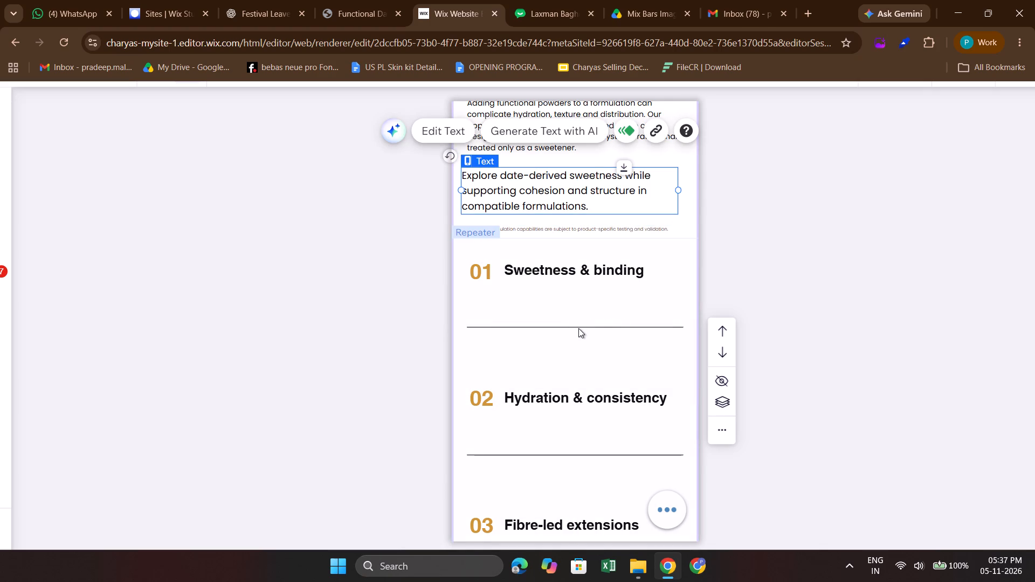
pyautogui.click(578, 328)
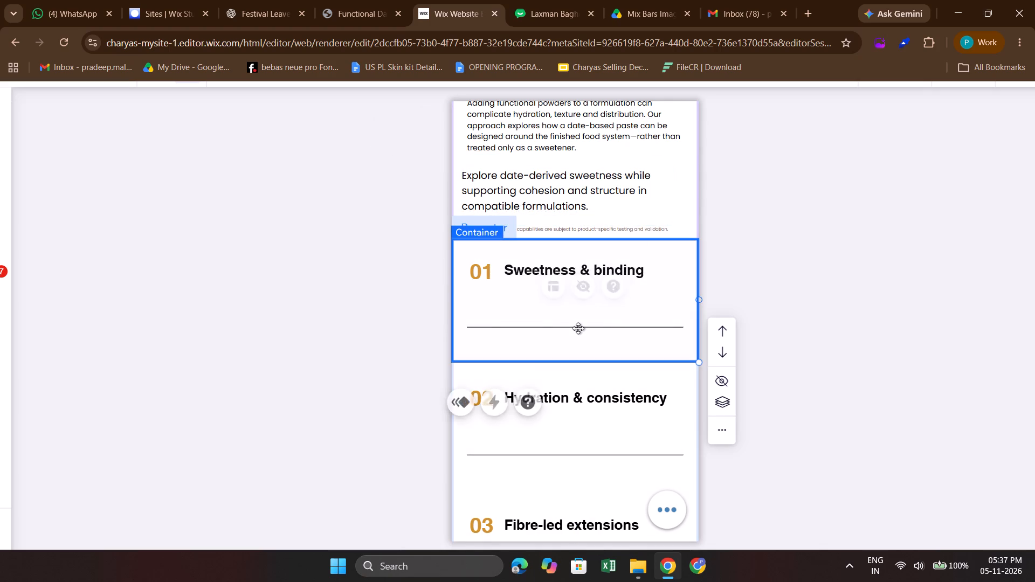
pyautogui.click(572, 328)
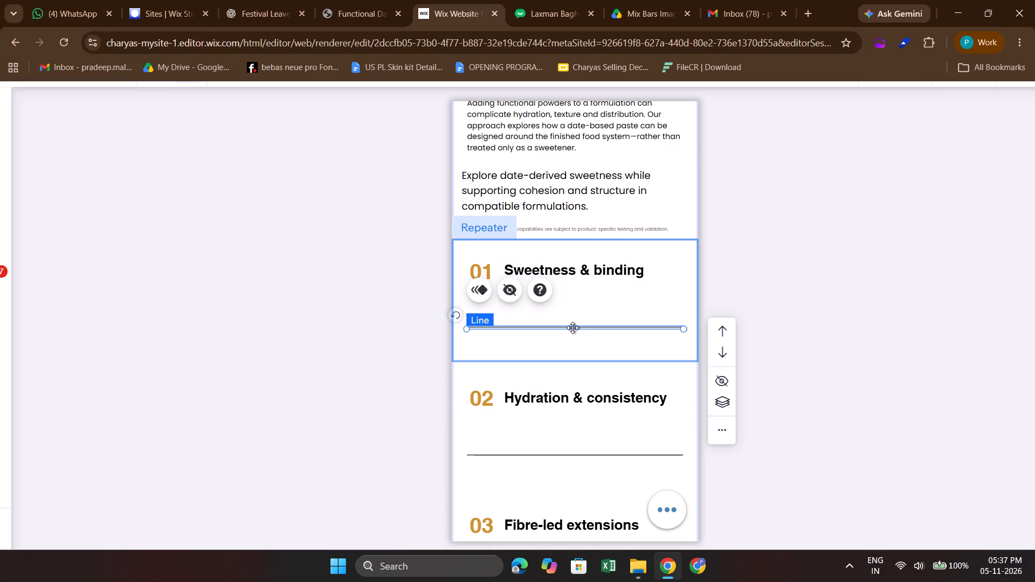
pyautogui.hotkey('shift', 'Down')
pyautogui.hotkey('shift', 'Down')
pyautogui.hotkey('shift', 'Down')
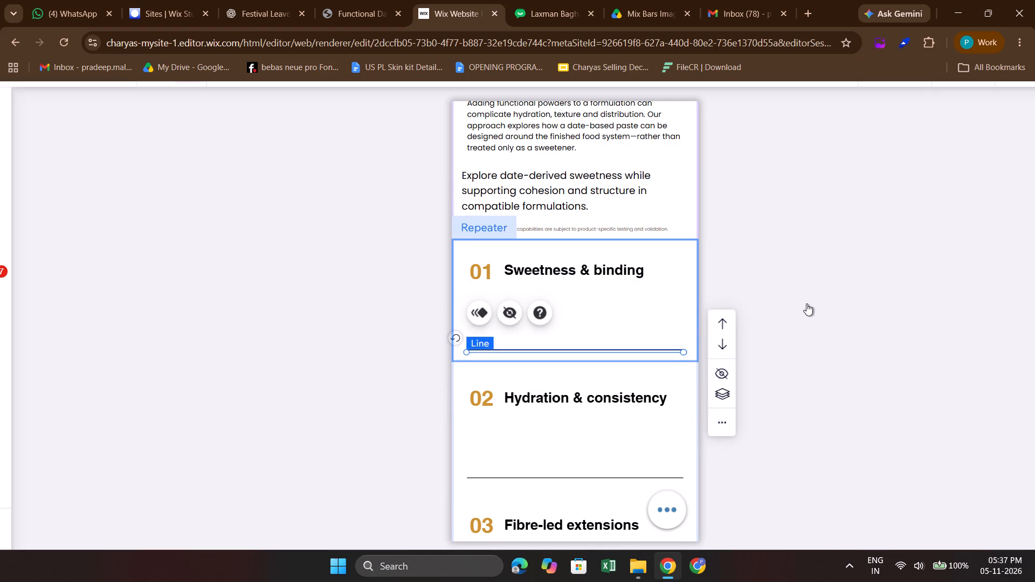
pyautogui.click(806, 303)
# Move the description back under the "Sweetness & binding" title, above the divider line and centred between the page margins.
pyautogui.click(598, 184)
pyautogui.moveTo(553, 194); pyautogui.dragTo(596, 313)
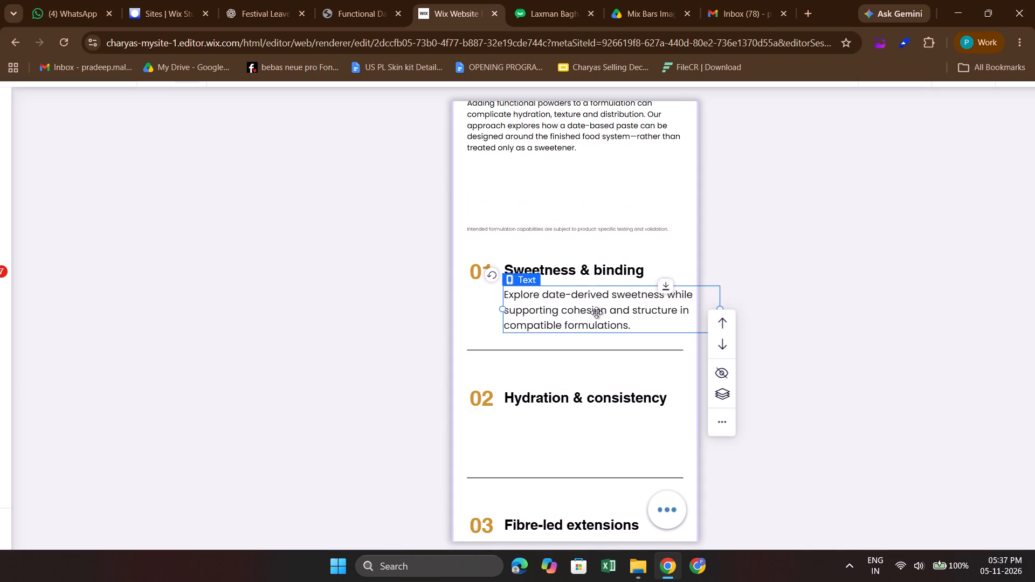
pyautogui.moveTo(596, 313); pyautogui.dragTo(560, 317)
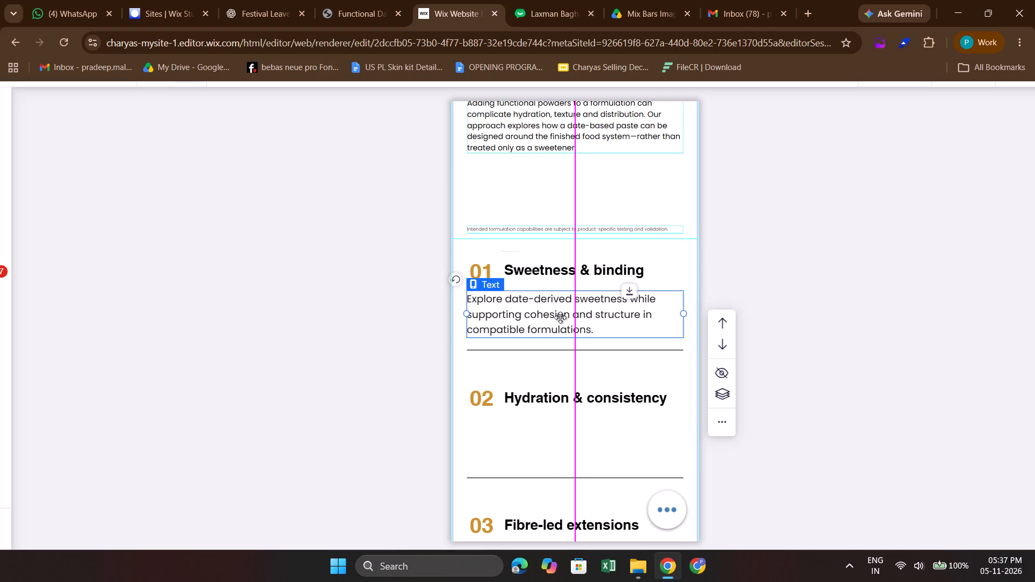
pyautogui.moveTo(560, 317); pyautogui.dragTo(560, 317)
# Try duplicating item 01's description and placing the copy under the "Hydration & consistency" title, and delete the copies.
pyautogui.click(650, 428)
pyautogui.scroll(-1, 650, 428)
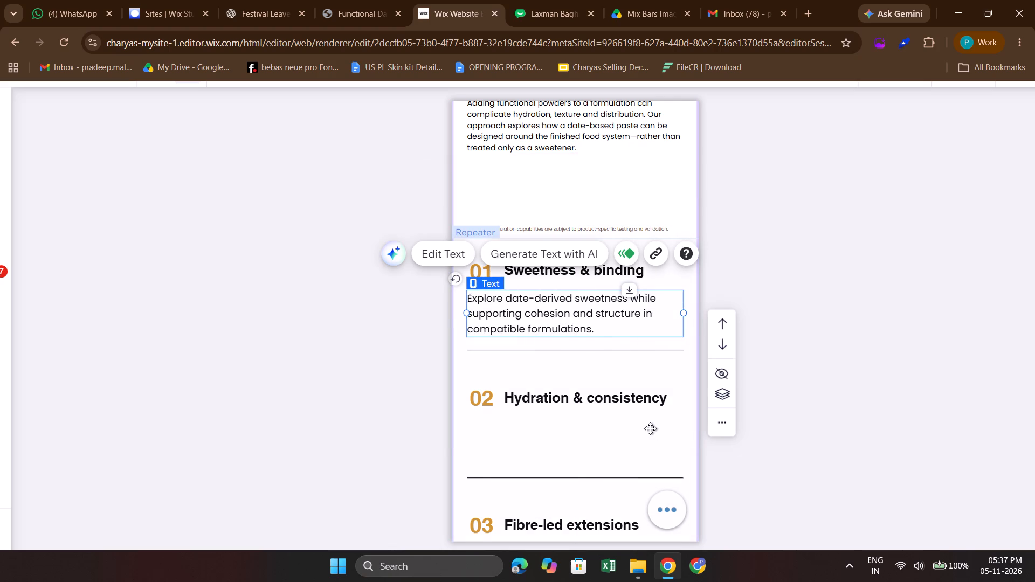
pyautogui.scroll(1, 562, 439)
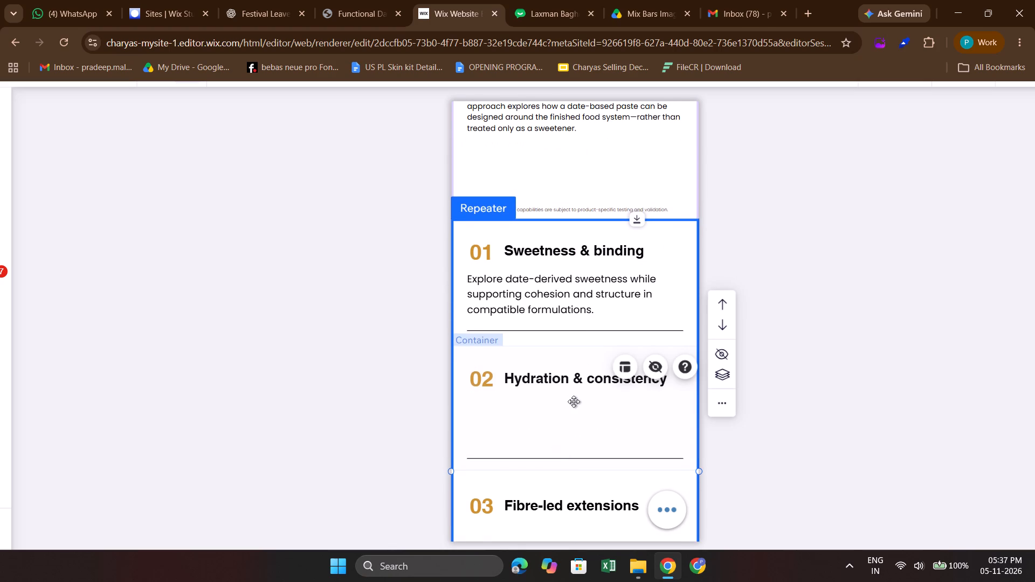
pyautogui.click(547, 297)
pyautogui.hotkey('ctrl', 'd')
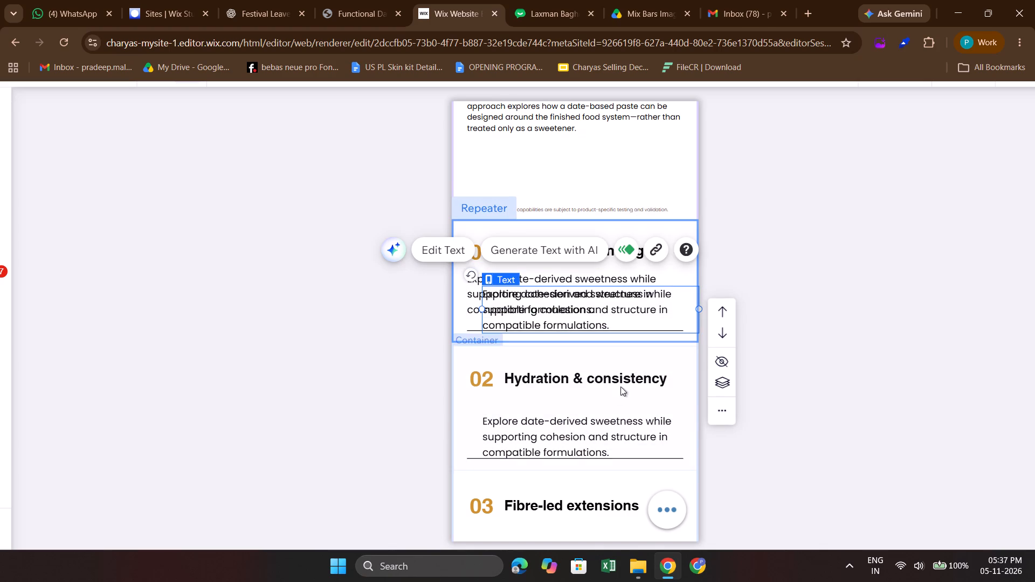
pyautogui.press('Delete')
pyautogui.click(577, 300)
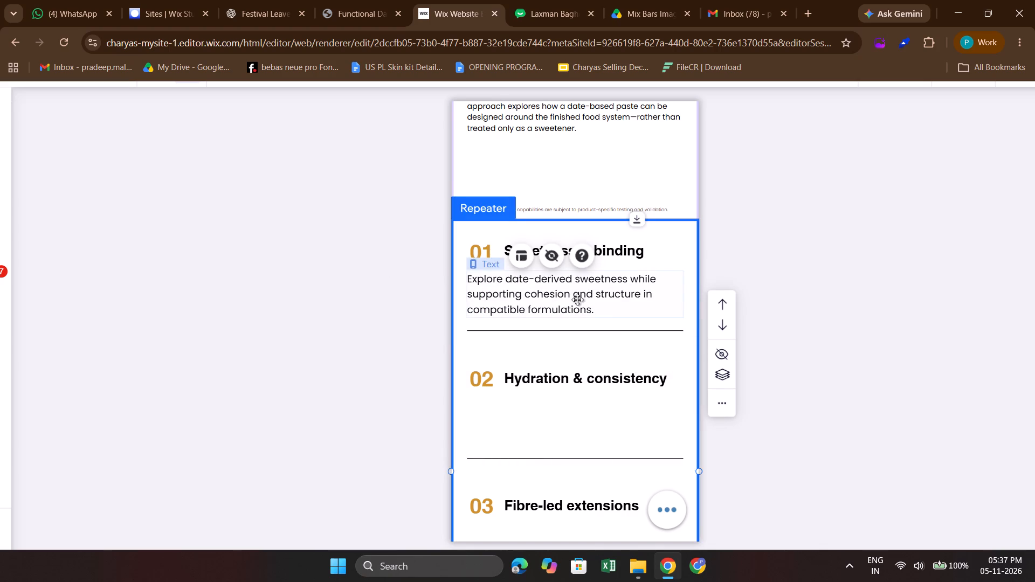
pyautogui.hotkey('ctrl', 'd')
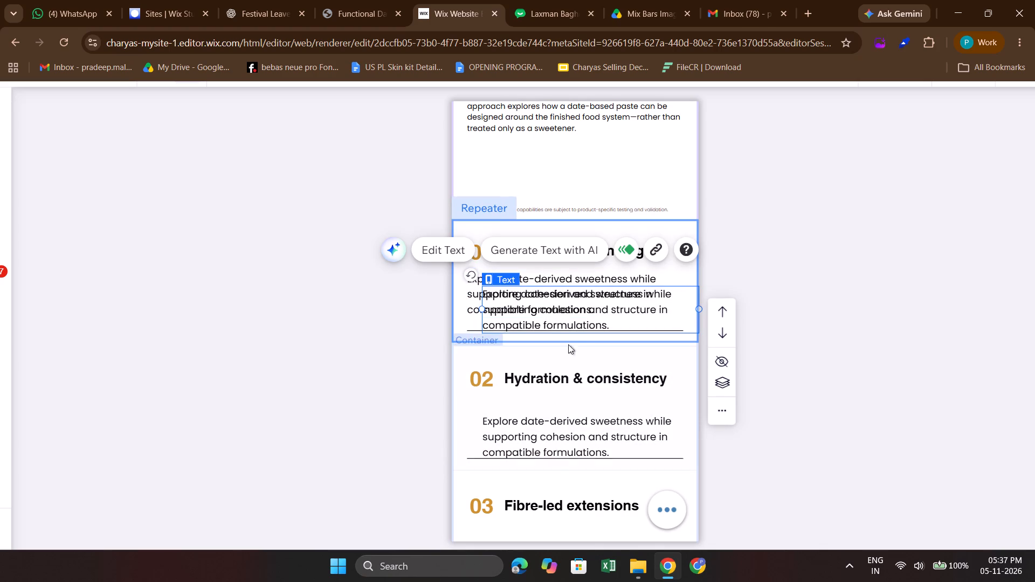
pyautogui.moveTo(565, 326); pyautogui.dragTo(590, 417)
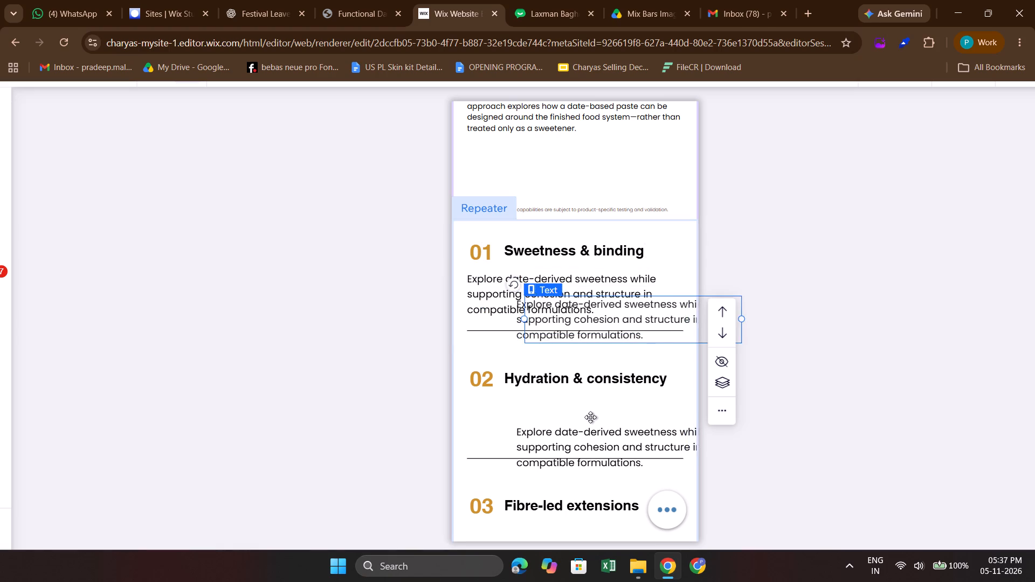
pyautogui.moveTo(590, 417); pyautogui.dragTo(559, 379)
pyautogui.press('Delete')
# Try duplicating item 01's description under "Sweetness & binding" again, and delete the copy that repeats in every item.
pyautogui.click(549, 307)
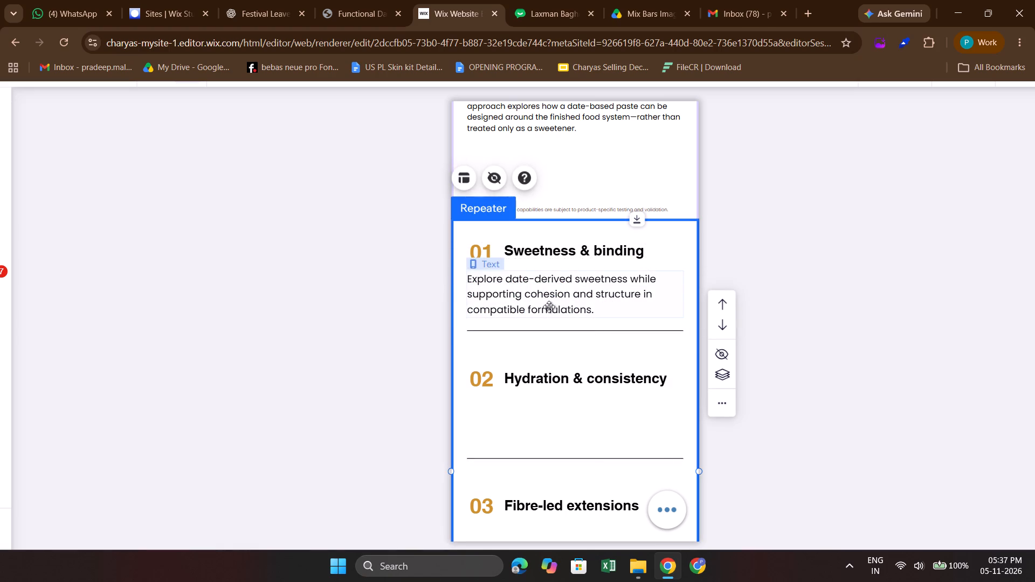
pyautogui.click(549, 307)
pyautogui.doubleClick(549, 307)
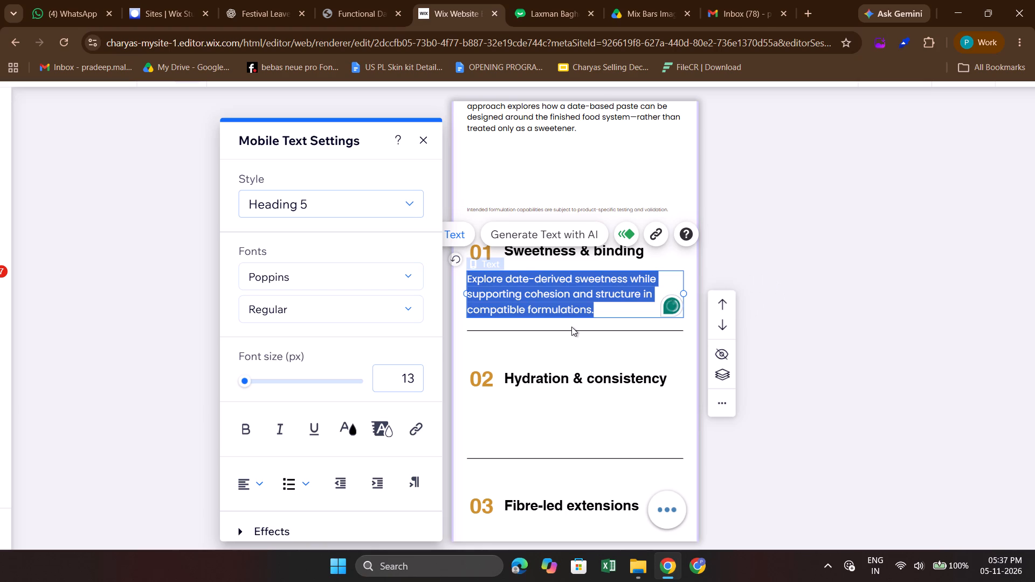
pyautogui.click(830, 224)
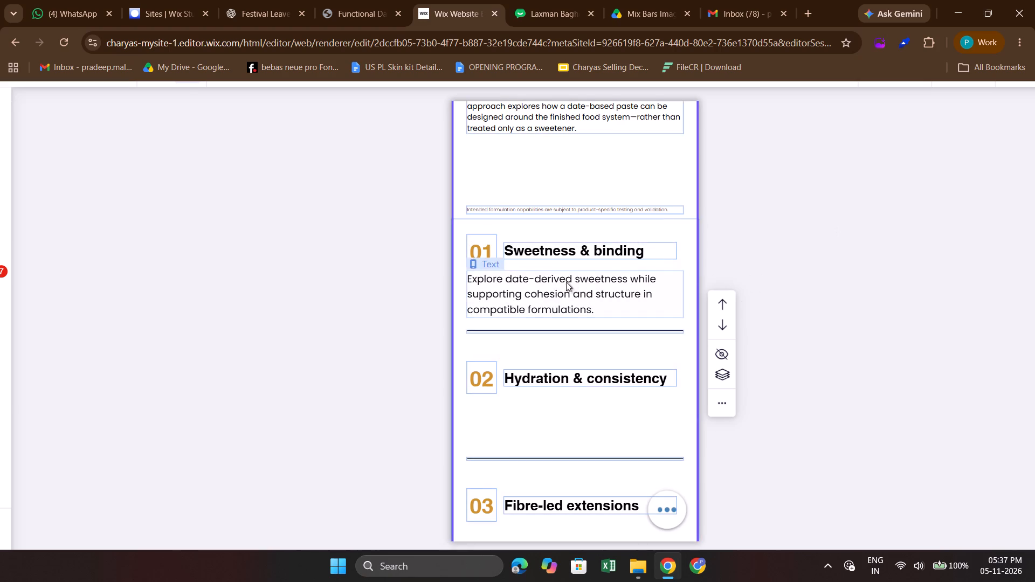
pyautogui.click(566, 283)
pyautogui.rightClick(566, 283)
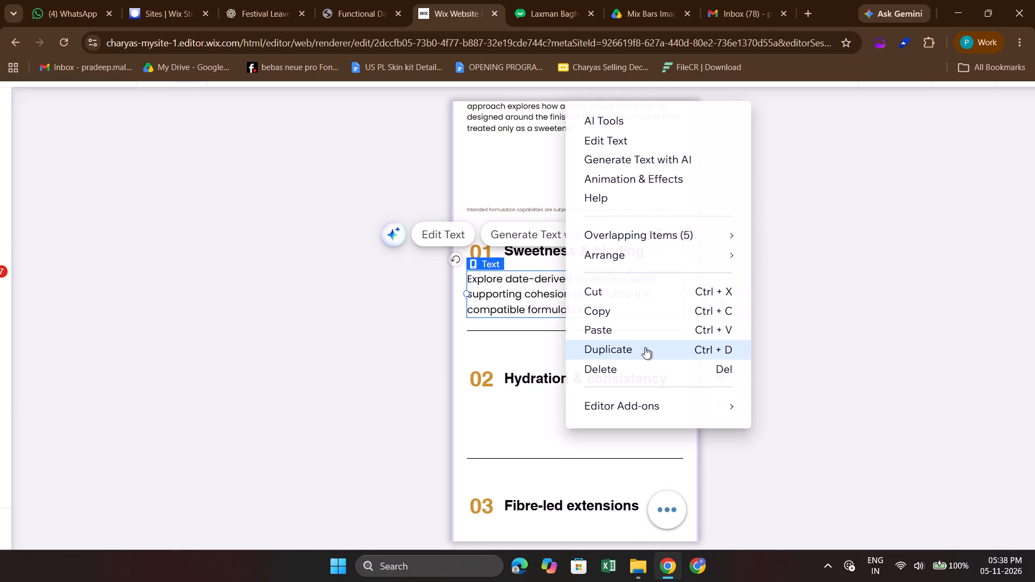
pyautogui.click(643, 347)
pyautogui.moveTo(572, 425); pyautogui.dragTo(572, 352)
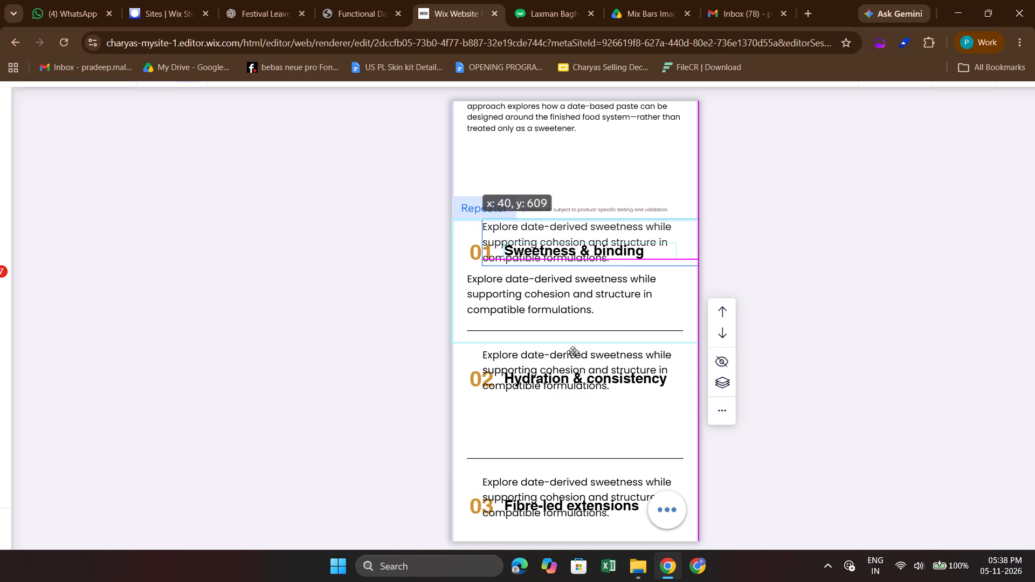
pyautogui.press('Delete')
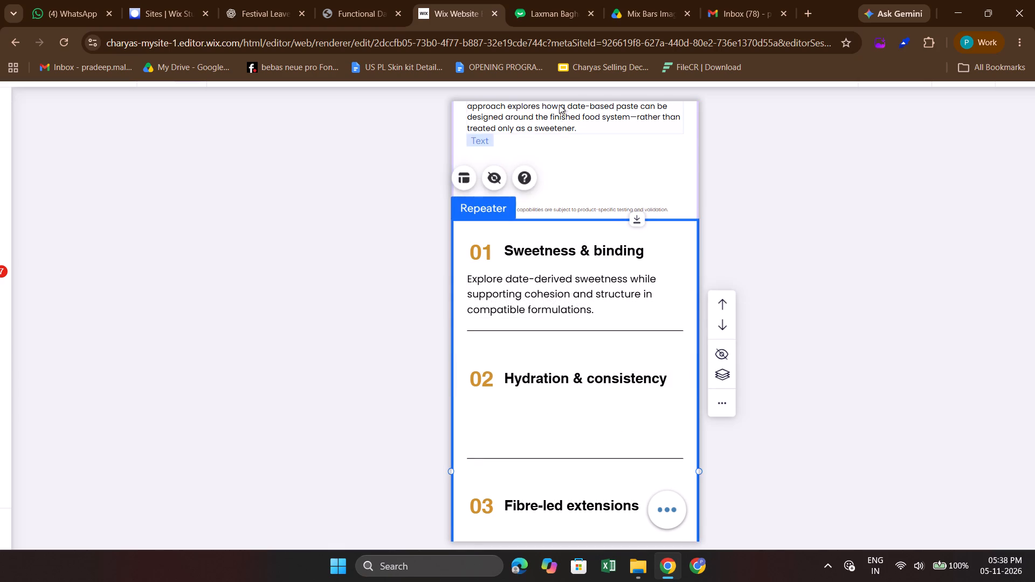
# Duplicate the introductory paragraph below the "ingredients." heading and enter a font size of 10 px for the copy.
pyautogui.click(554, 115)
pyautogui.scroll(1, 554, 115)
pyautogui.hotkey('ctrl', 'd')
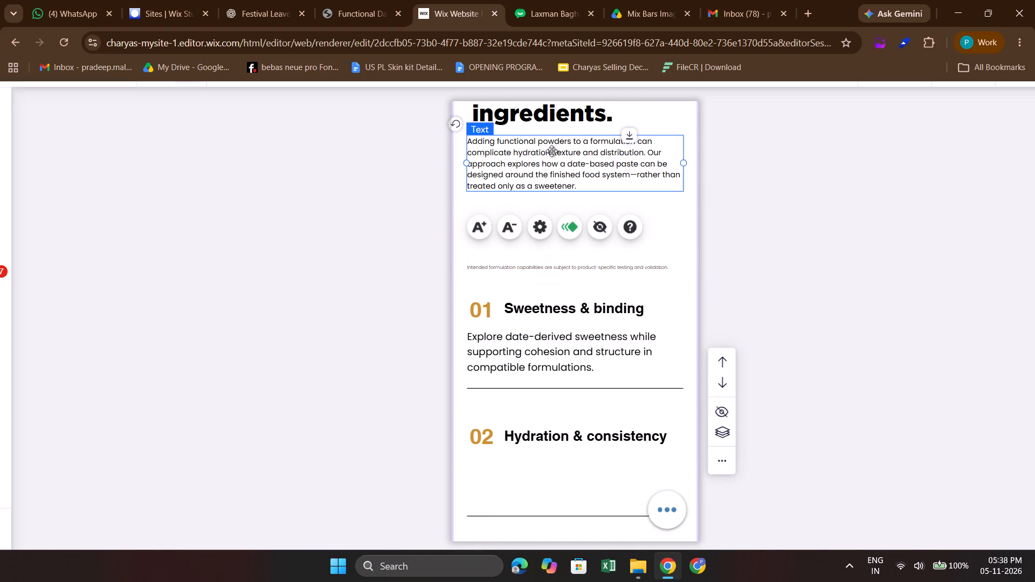
pyautogui.doubleClick(549, 204)
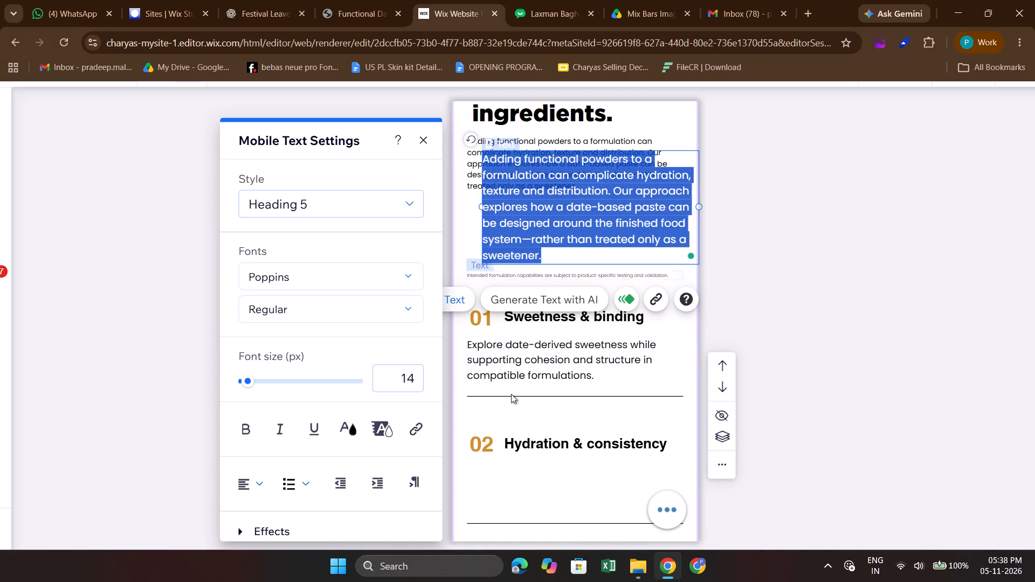
pyautogui.click(421, 381)
pyautogui.write('10')
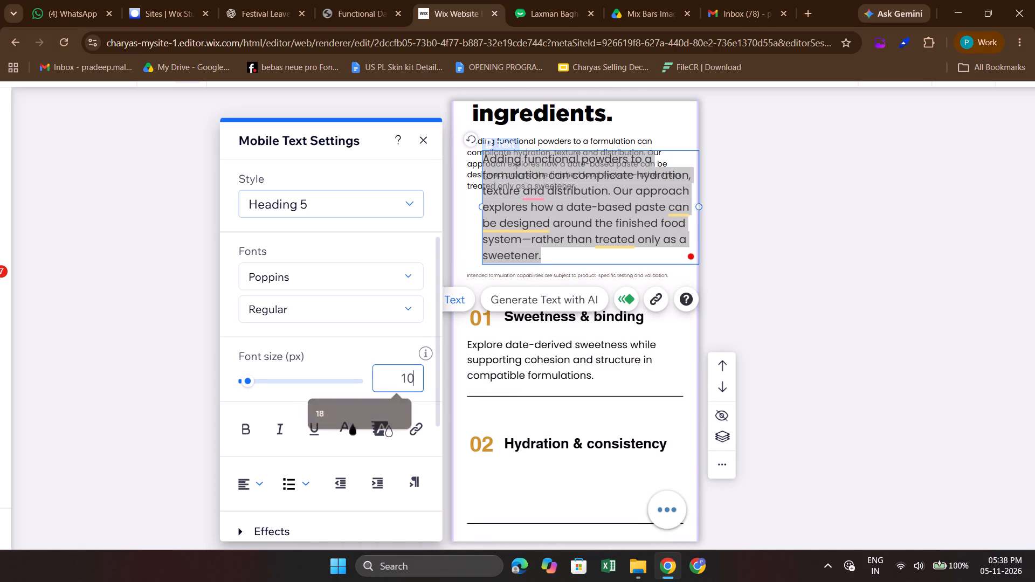
pyautogui.press('Return')
# Copy the two-line description under "Hydration & consistency" from the HTML reference page, keeping that page open.
pyautogui.click(402, 0)
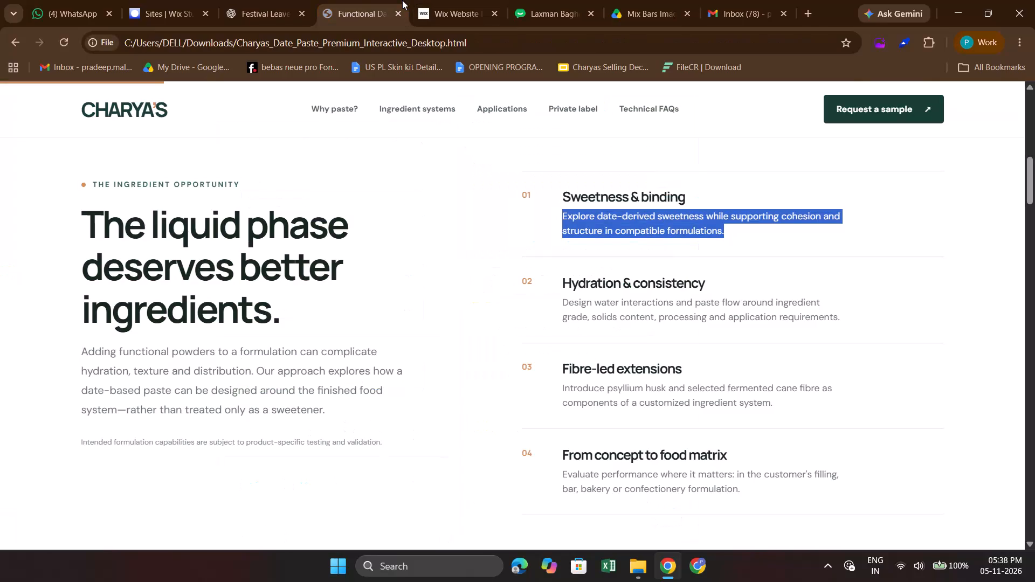
pyautogui.click(761, 325)
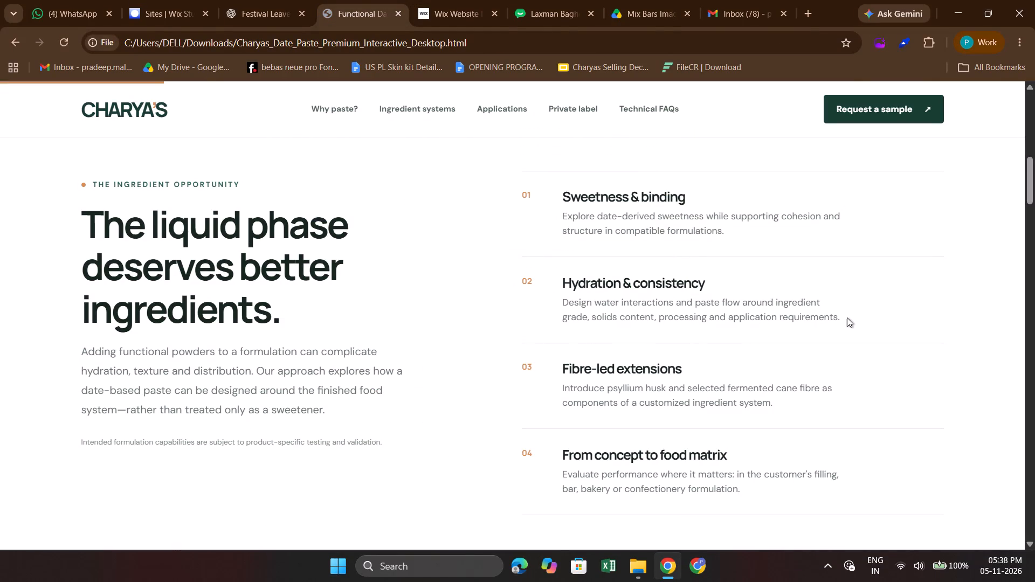
pyautogui.moveTo(847, 317); pyautogui.dragTo(553, 309)
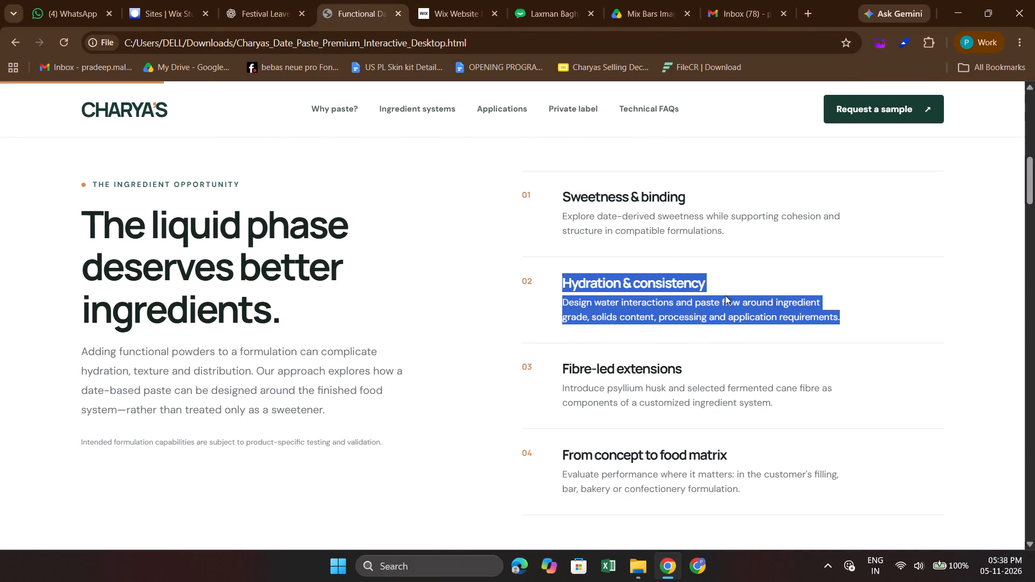
pyautogui.click(725, 295)
pyautogui.moveTo(854, 318); pyautogui.dragTo(568, 327)
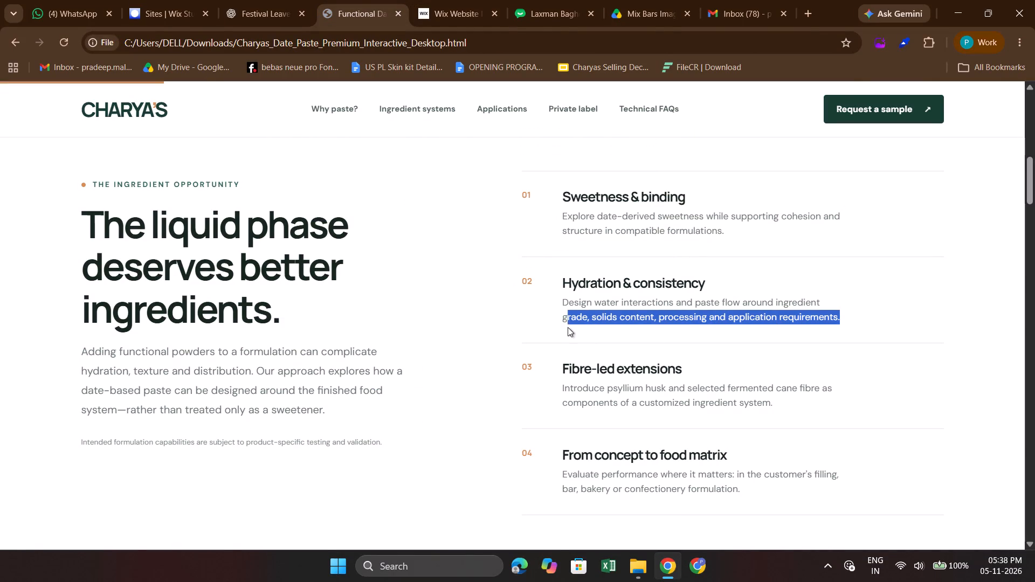
pyautogui.moveTo(568, 327); pyautogui.dragTo(561, 308)
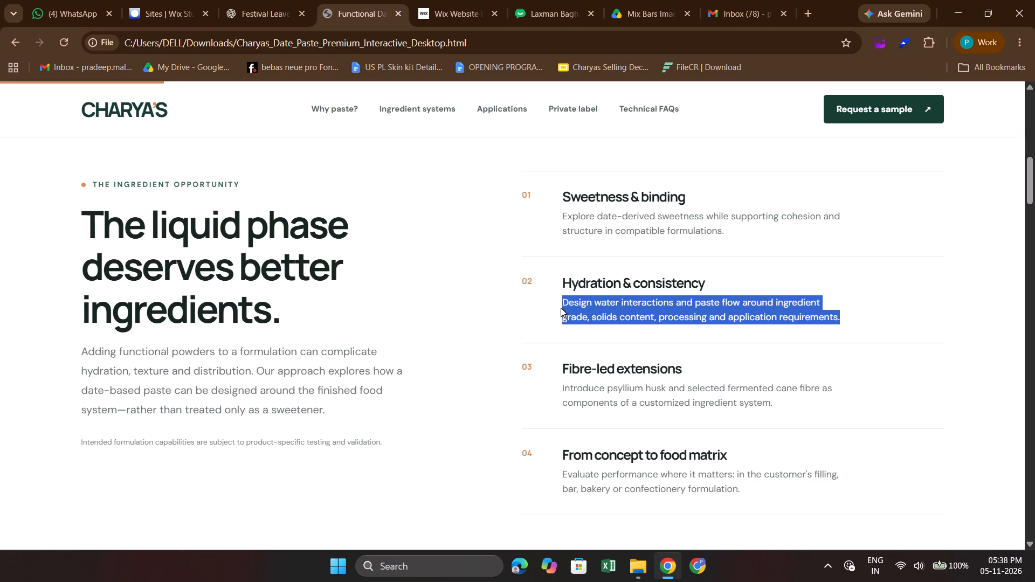
pyautogui.hotkey('ctrl', 'c')
pyautogui.hotkey('ctrl', 'c')
pyautogui.click(399, 8)
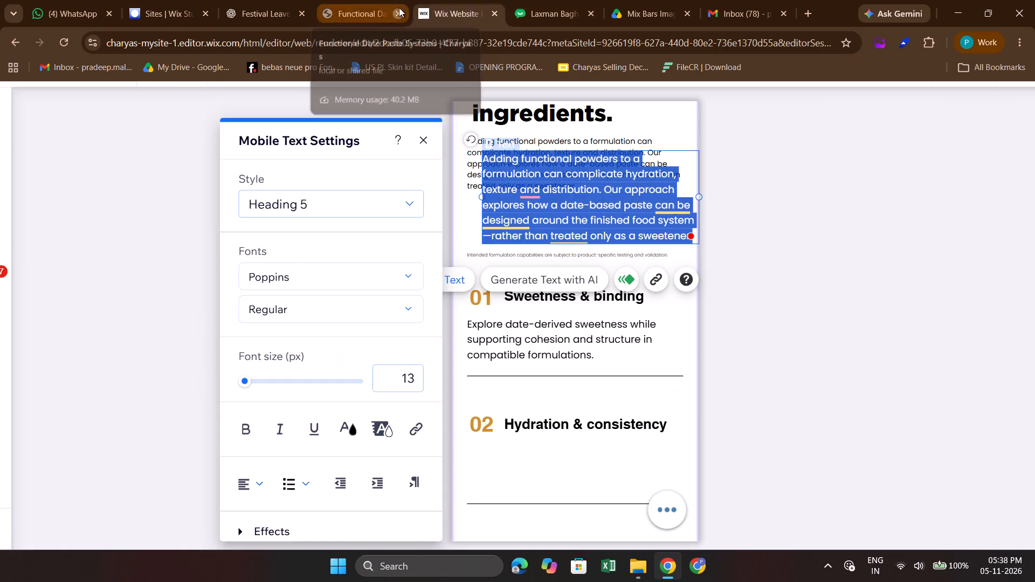
pyautogui.hotkey('ctrl', 'shift', 't')
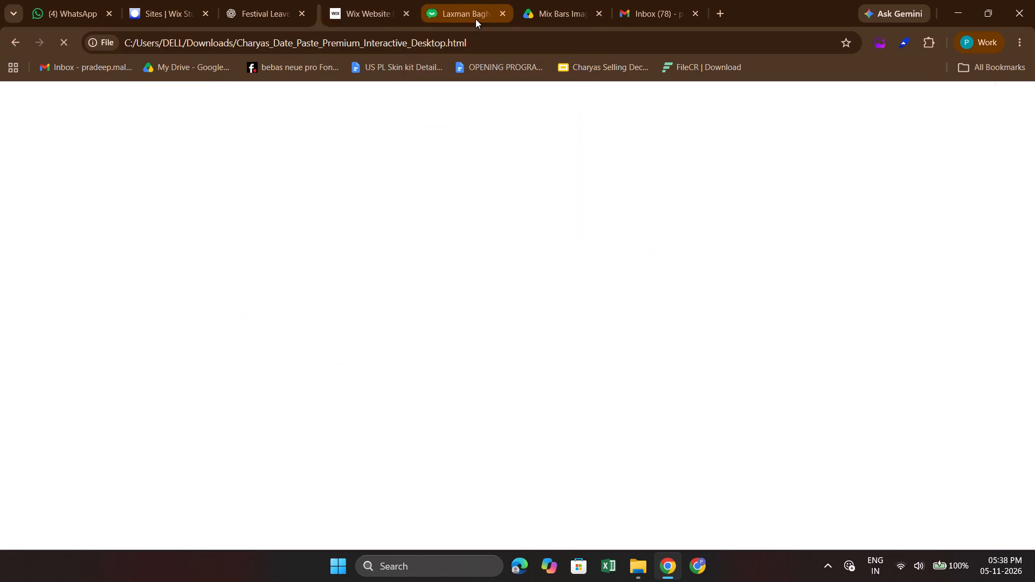
# Back in the Wix editor, replace all text in the duplicated paragraph with the copied "Design water interactions and paste flow…" description.
pyautogui.click(448, 0)
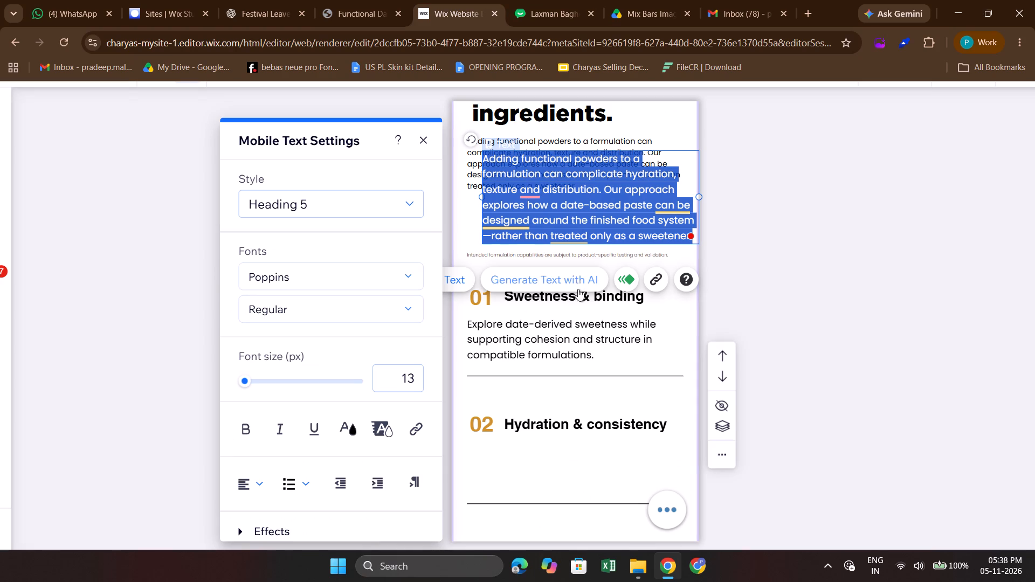
pyautogui.scroll(2, 585, 191)
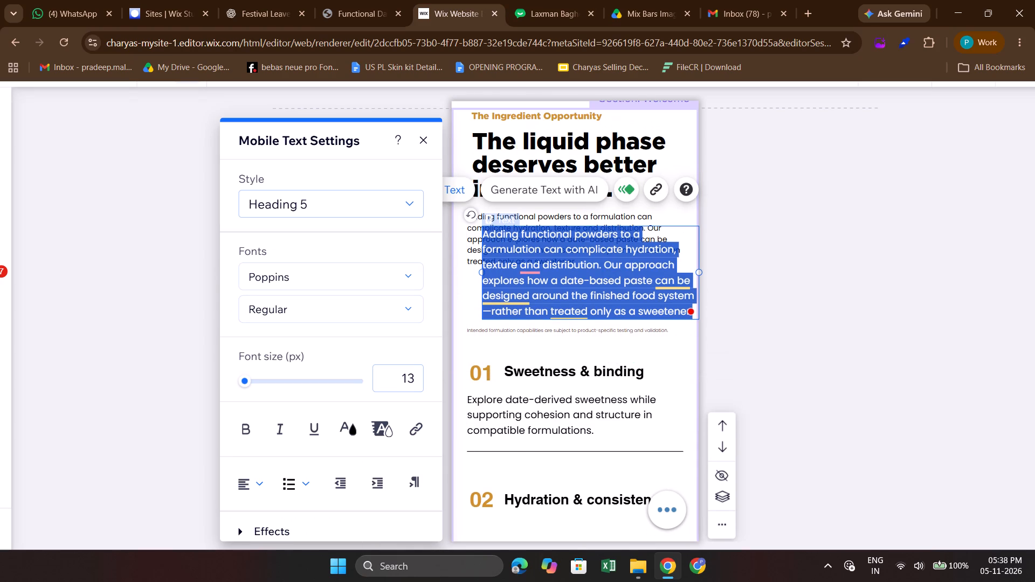
pyautogui.click(577, 269)
pyautogui.hotkey('ctrl', 'a')
pyautogui.hotkey('ctrl', 'v')
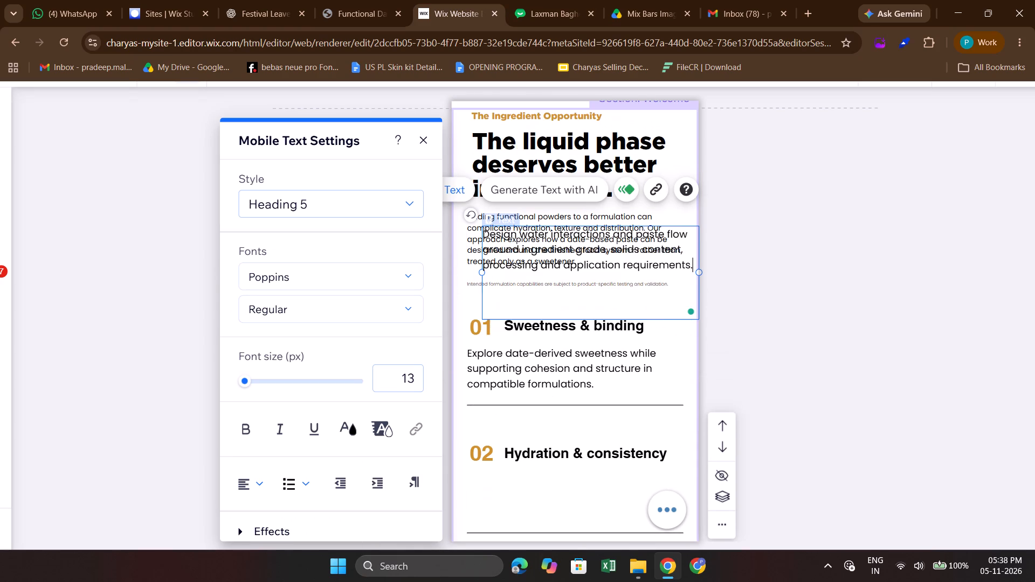
pyautogui.click(781, 253)
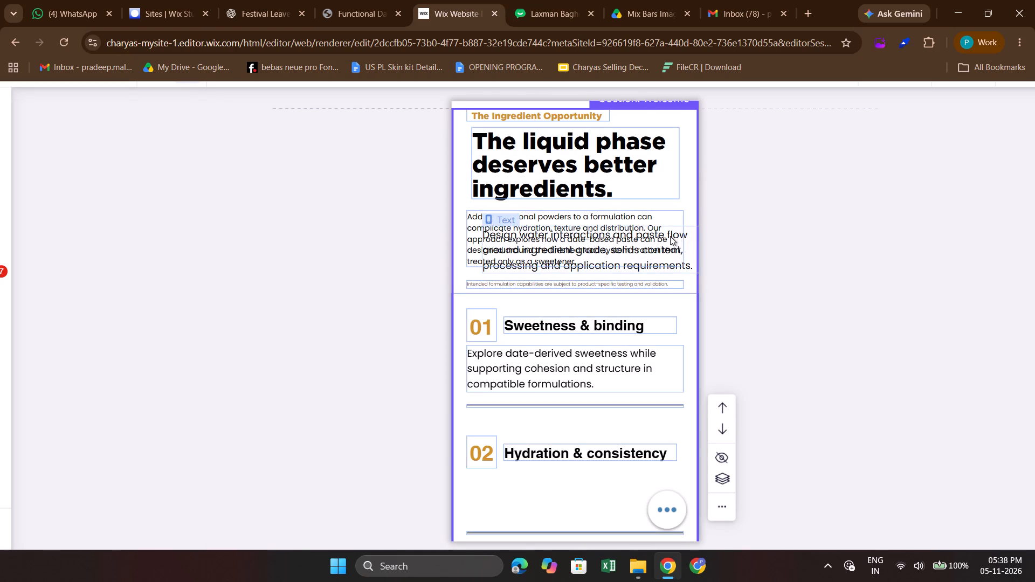
# Move the new description under item 02's "Hydration & consistency" title, above its divider line and aligned with item 01's description.
pyautogui.click(671, 236)
pyautogui.moveTo(671, 236); pyautogui.dragTo(651, 420)
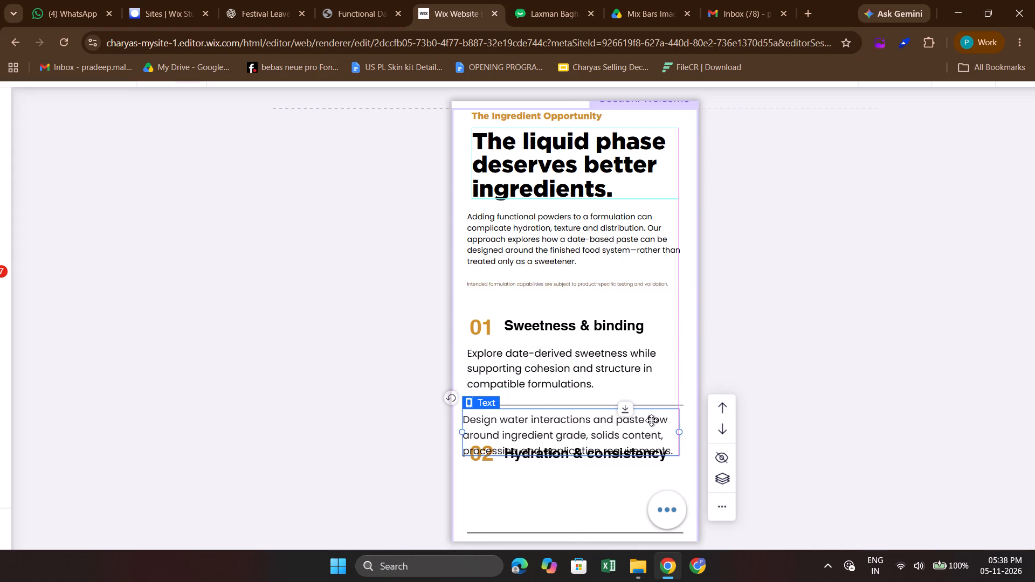
pyautogui.scroll(-1, 651, 420)
pyautogui.moveTo(596, 365); pyautogui.dragTo(617, 432)
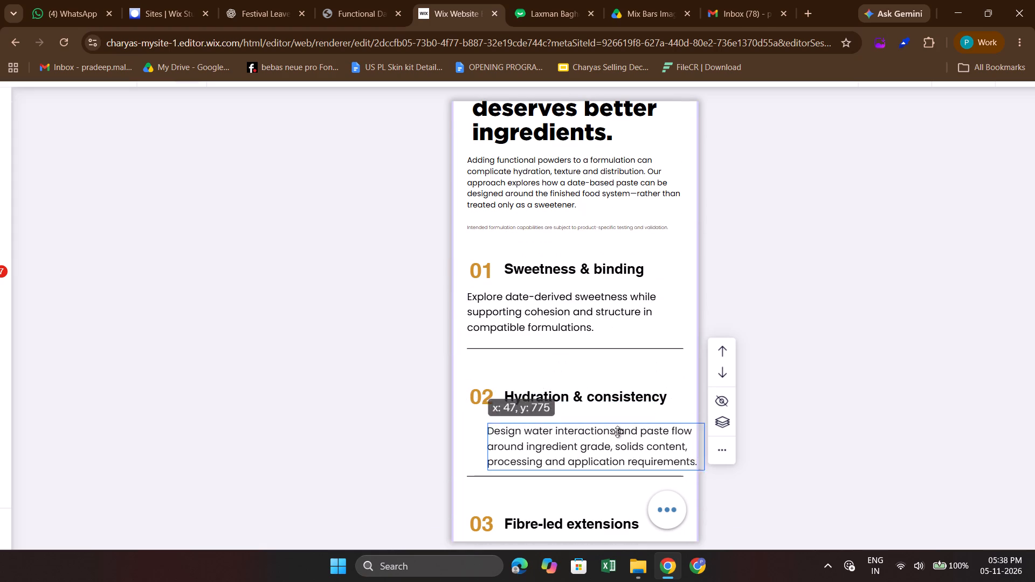
pyautogui.moveTo(617, 432); pyautogui.dragTo(599, 422)
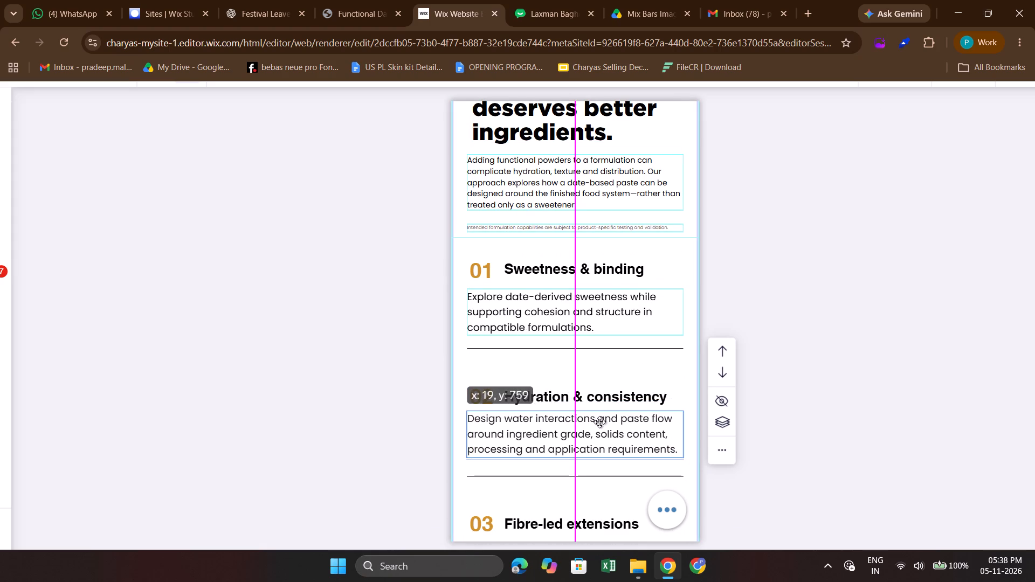
pyautogui.moveTo(599, 422); pyautogui.dragTo(602, 421)
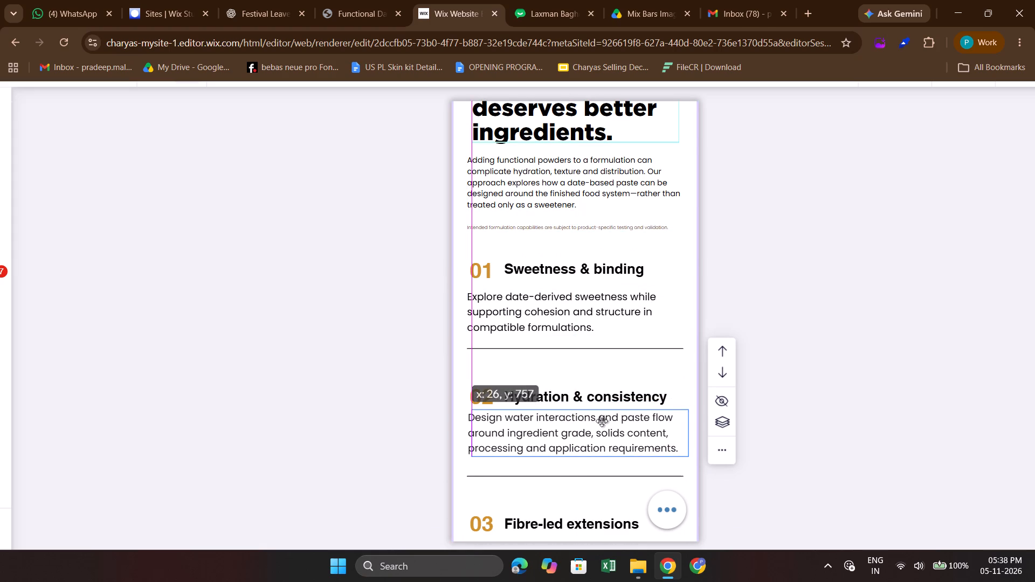
pyautogui.moveTo(602, 421); pyautogui.dragTo(602, 422)
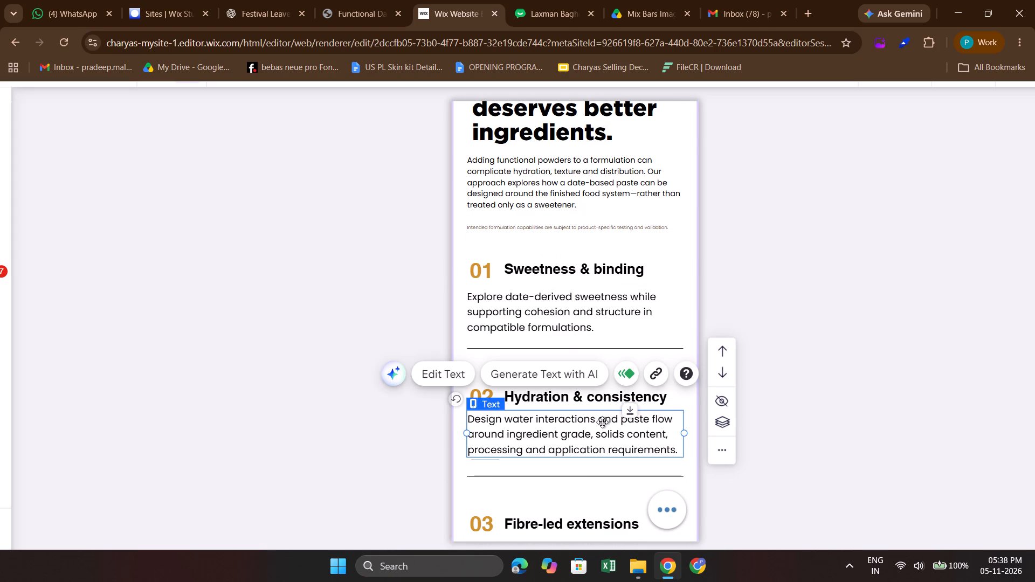
pyautogui.click(776, 301)
# Nudge item 01's description upward so it sits closer beneath the "Sweetness & binding" title.
pyautogui.scroll(-2, 776, 301)
pyautogui.click(629, 394)
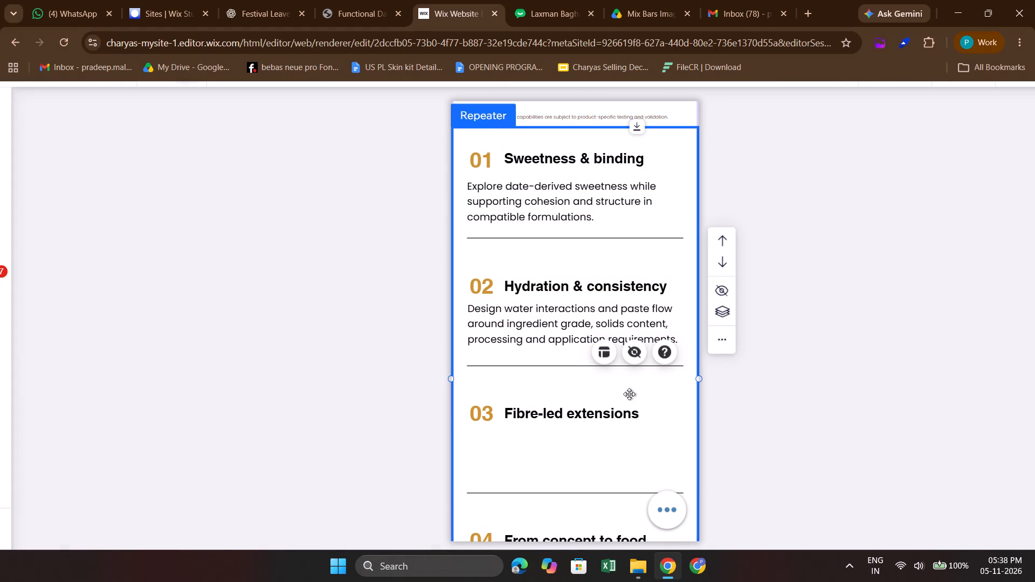
pyautogui.scroll(-1, 629, 394)
pyautogui.click(547, 185)
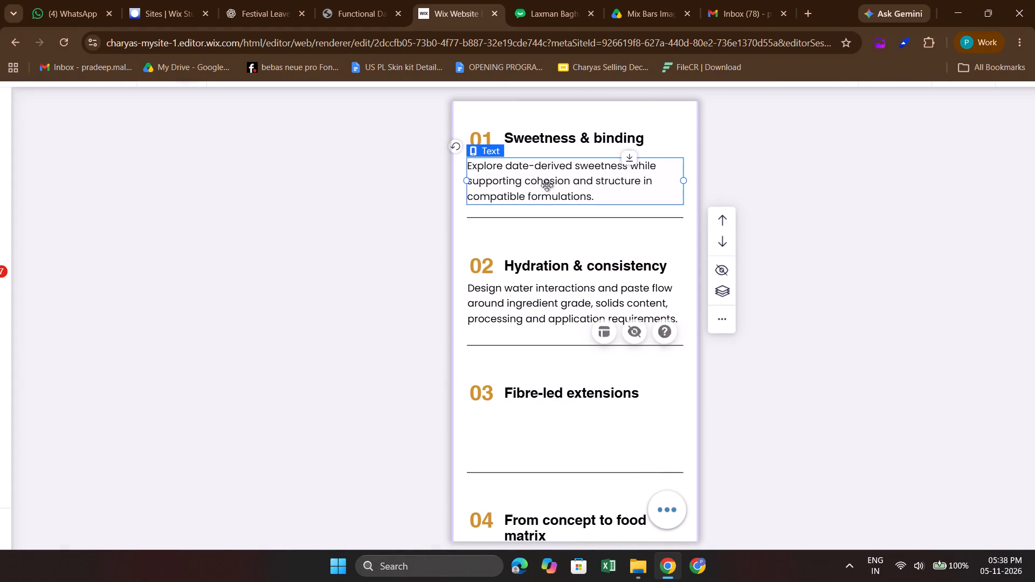
pyautogui.press('Up')
pyautogui.press('Up')
pyautogui.press('Up')
pyautogui.press('Up')
pyautogui.press('Up')
pyautogui.press('Up')
pyautogui.press('Up')
pyautogui.press('Up')
pyautogui.scroll(1, 547, 185)
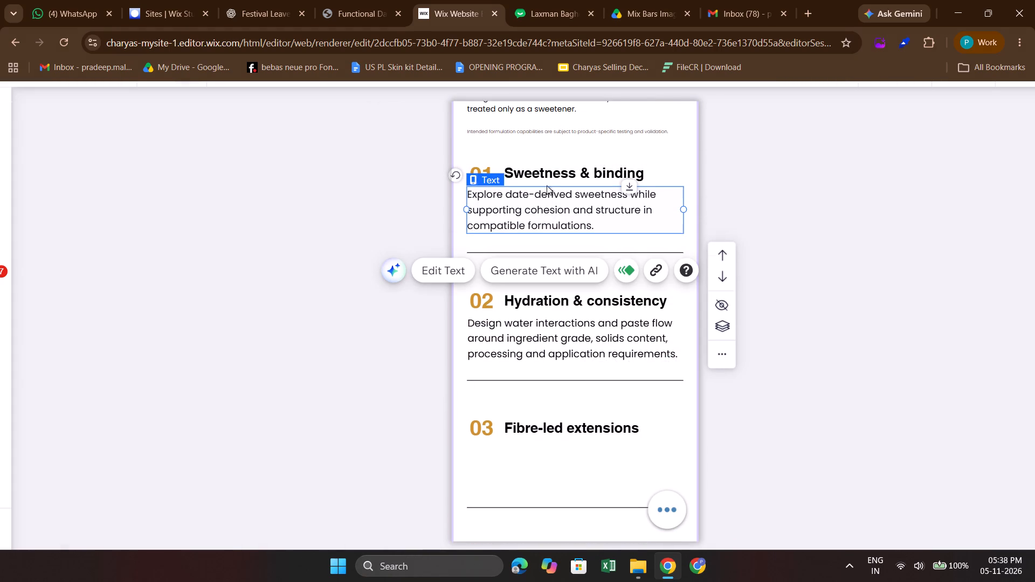
pyautogui.scroll(1, 547, 185)
pyautogui.click(802, 156)
pyautogui.click(578, 223)
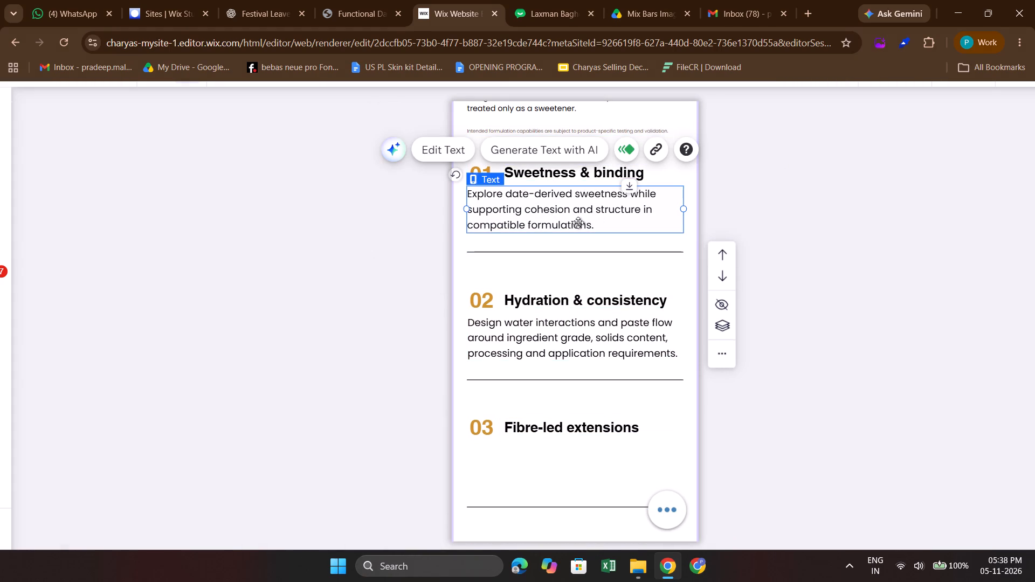
pyautogui.click(578, 223)
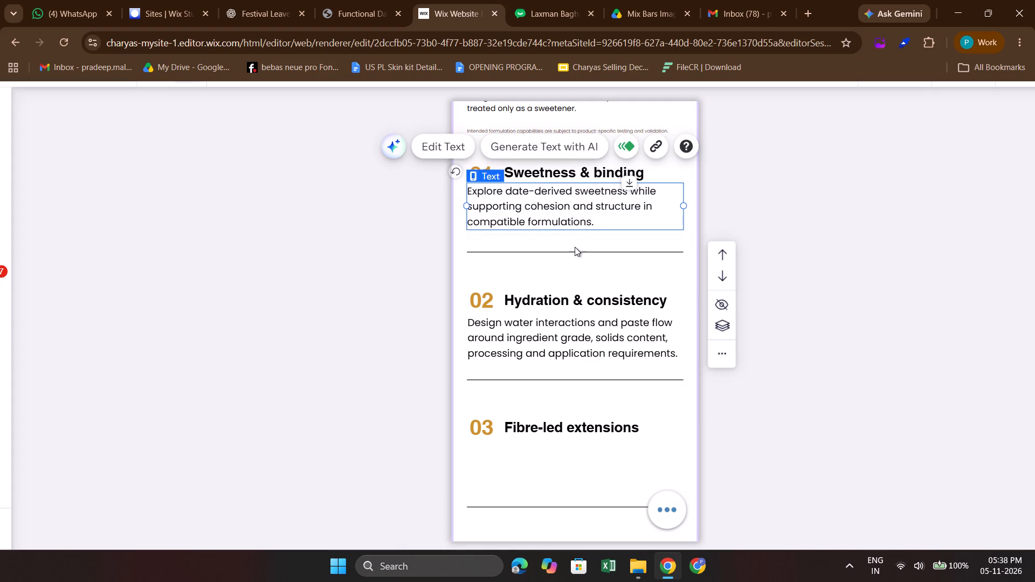
# Raise item 02's description slightly toward the "Hydration & consistency" title, keeping it centred between the page margins.
pyautogui.click(576, 251)
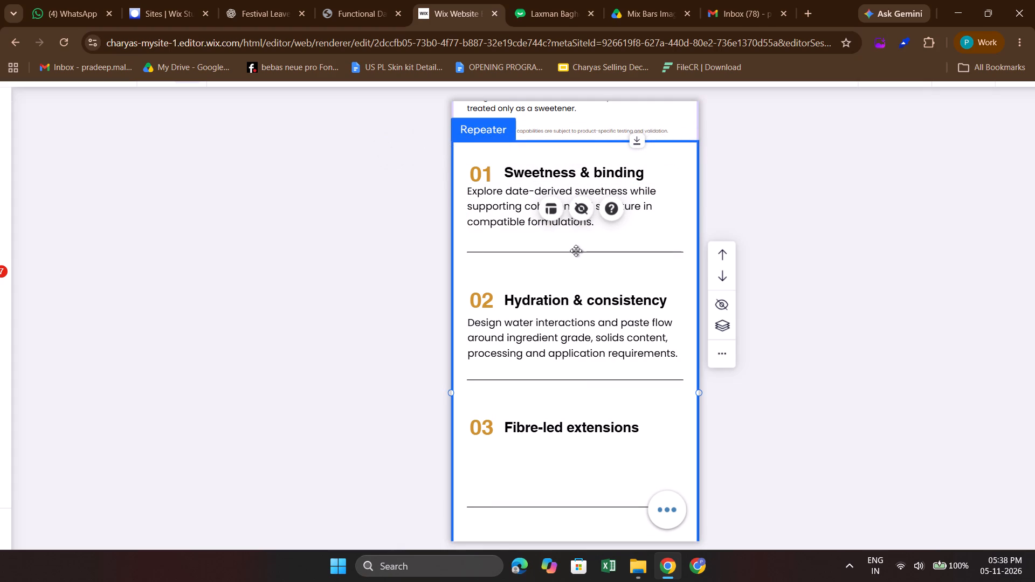
pyautogui.click(543, 349)
pyautogui.moveTo(543, 349); pyautogui.dragTo(543, 344)
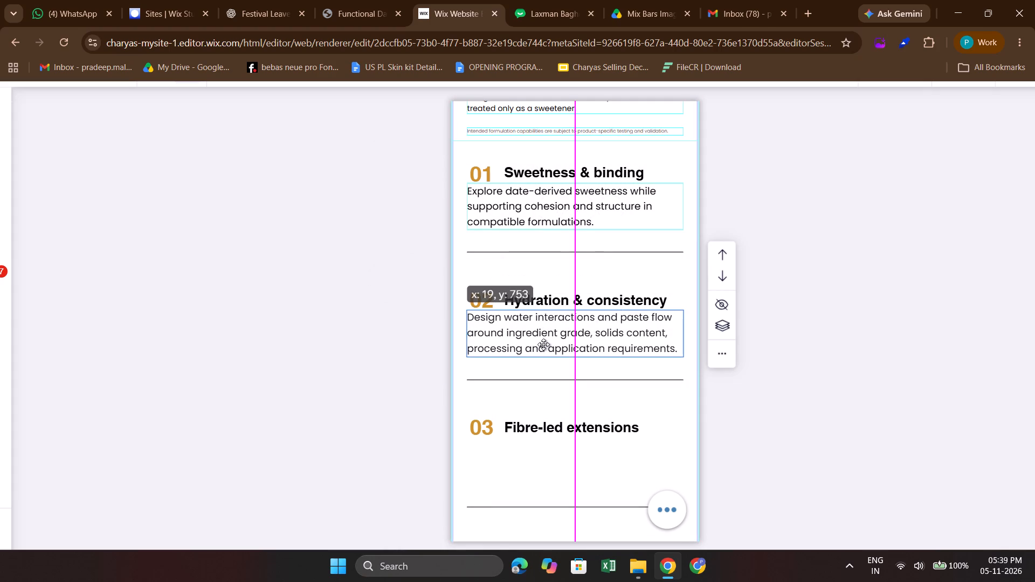
pyautogui.moveTo(543, 344); pyautogui.dragTo(543, 344)
# Nudge item 01's divider line upward to tighten the gap below its description.
pyautogui.click(575, 357)
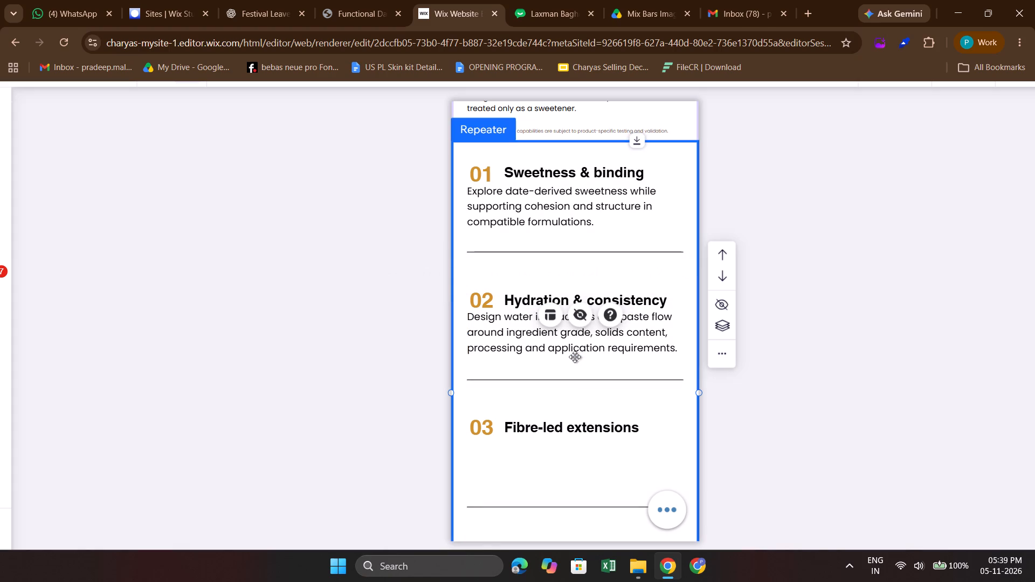
pyautogui.click(576, 254)
pyautogui.click(587, 252)
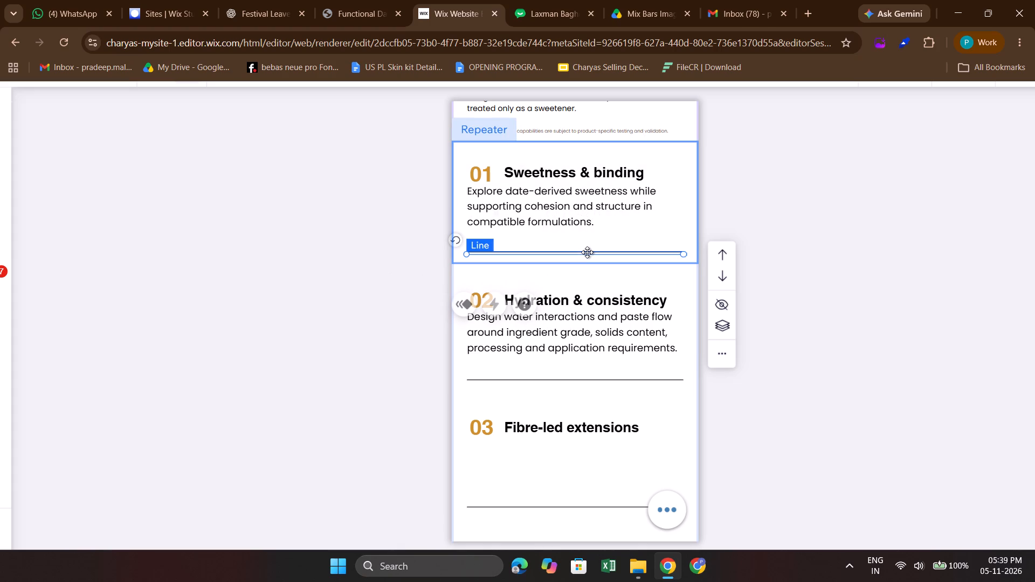
pyautogui.press('Up')
pyautogui.press('Up')
pyautogui.press('Up')
pyautogui.press('Up')
pyautogui.press('Up')
pyautogui.press('Up')
pyautogui.press('Up')
pyautogui.press('Up')
pyautogui.press('Up')
pyautogui.press('Up')
pyautogui.press('Up')
pyautogui.press('Up')
pyautogui.press('Up')
pyautogui.press('Up')
pyautogui.press('Up')
pyautogui.press('Up')
pyautogui.press('Up')
pyautogui.press('Up')
pyautogui.press('Up')
pyautogui.press('Up')
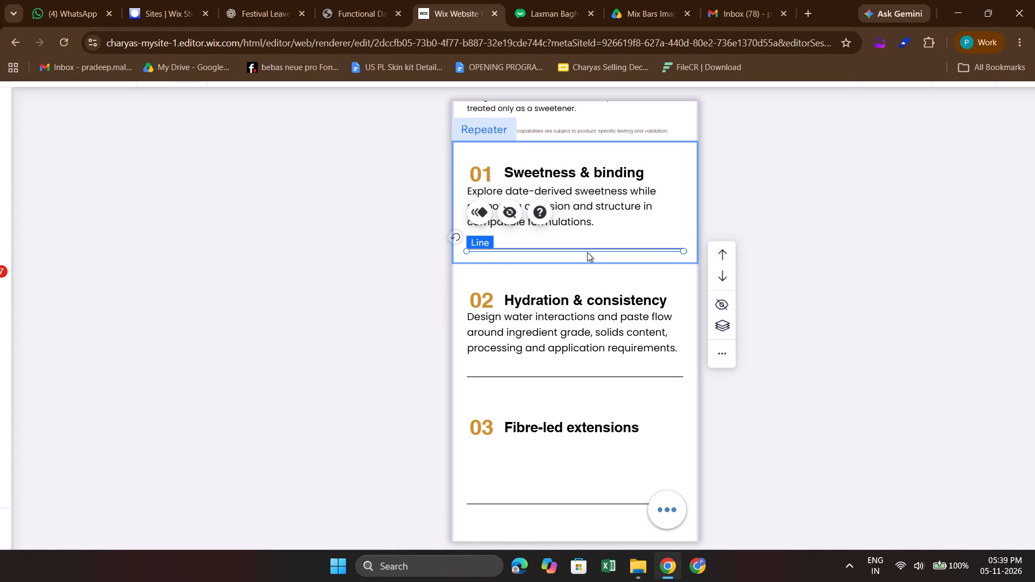
# Move item 01's divider line up so it sits closer beneath the "Sweetness & binding" description.
pyautogui.press('Up')
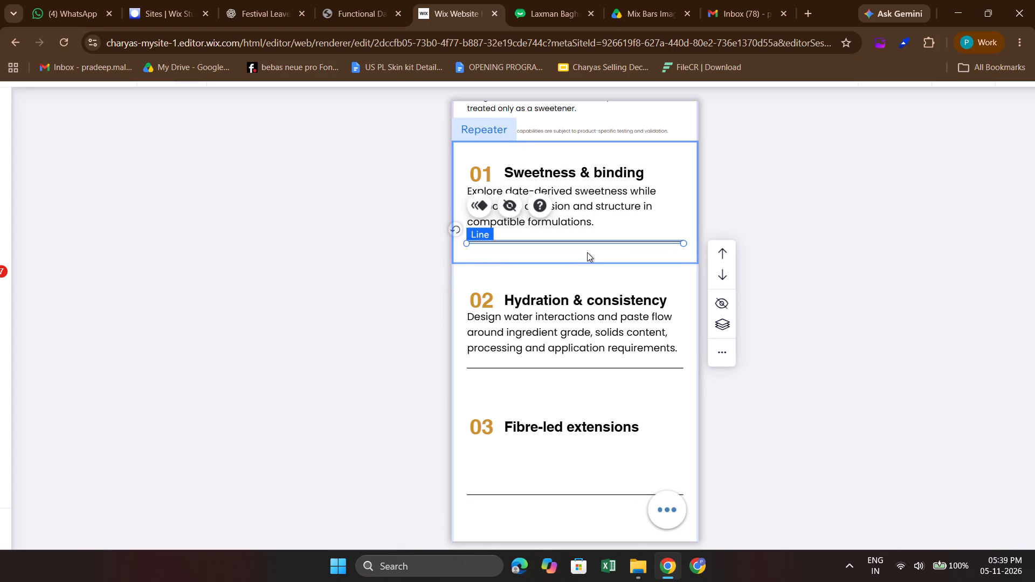
pyautogui.press('Down')
pyautogui.press('Down')
pyautogui.press('Down')
pyautogui.press('Up')
pyautogui.press('Up')
pyautogui.press('Up')
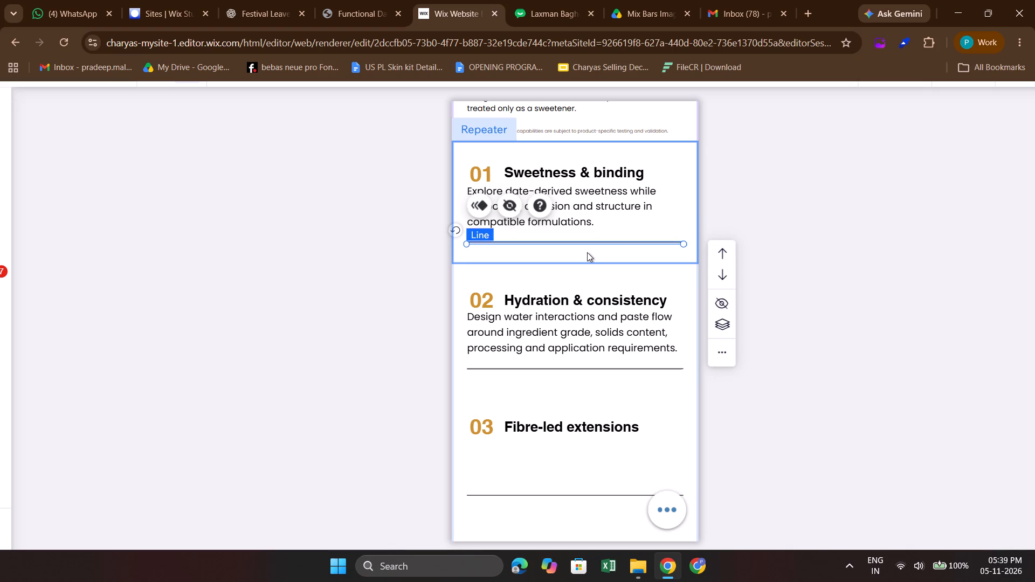
pyautogui.press('Up')
pyautogui.press('Up')
pyautogui.press('Up')
pyautogui.press('Up')
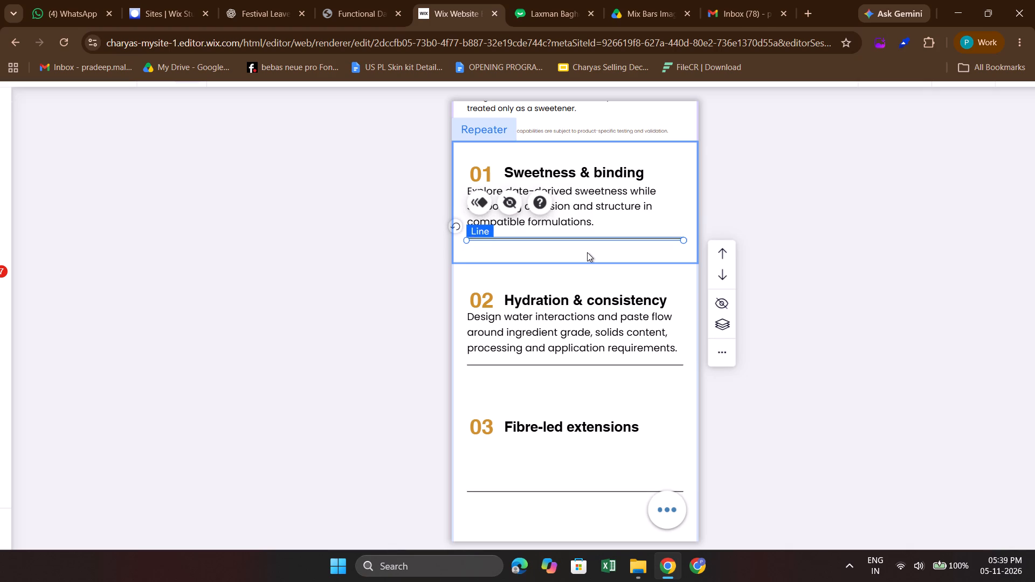
pyautogui.press('Down')
pyautogui.press('Down')
pyautogui.press('Down')
pyautogui.click(806, 301)
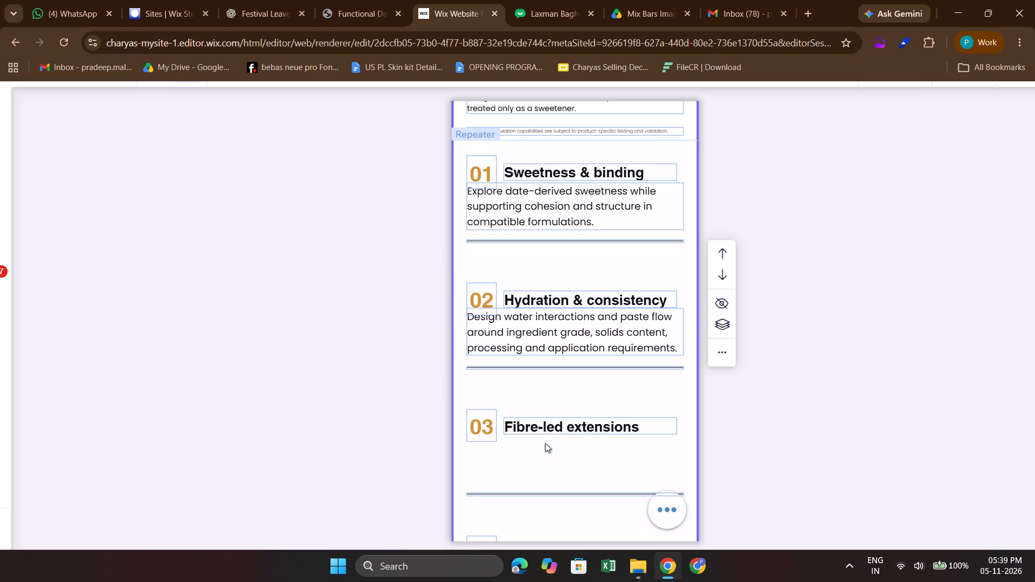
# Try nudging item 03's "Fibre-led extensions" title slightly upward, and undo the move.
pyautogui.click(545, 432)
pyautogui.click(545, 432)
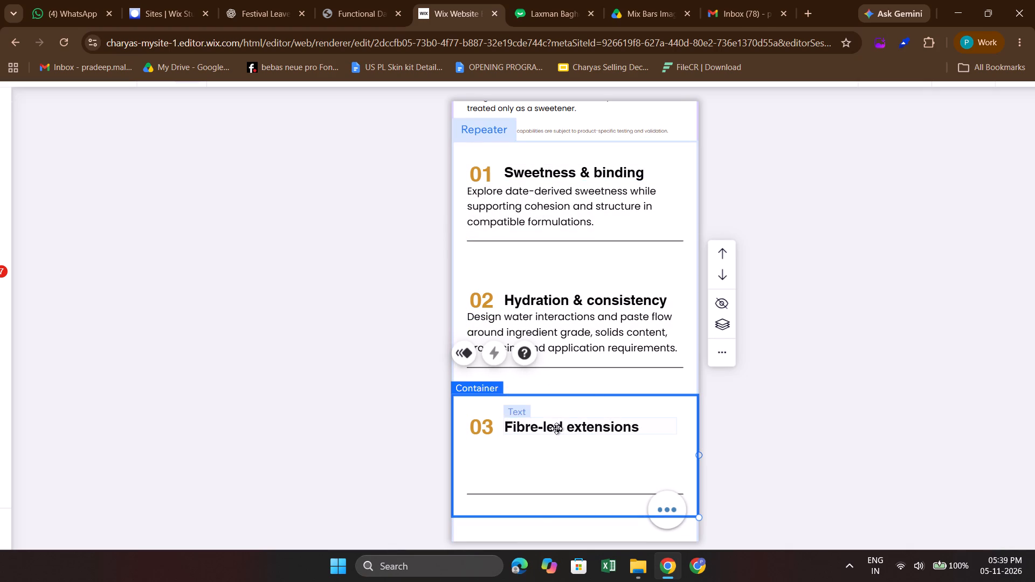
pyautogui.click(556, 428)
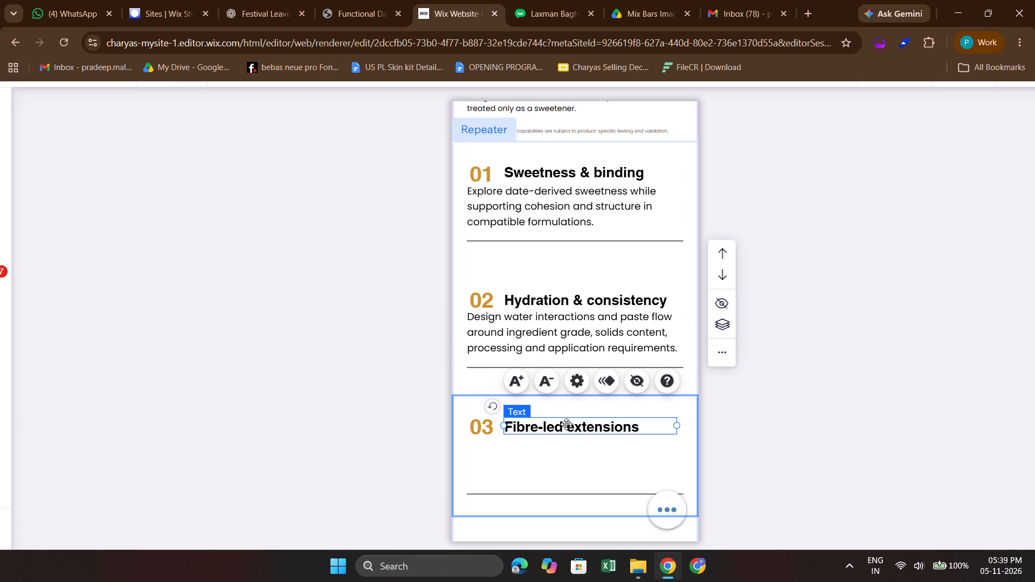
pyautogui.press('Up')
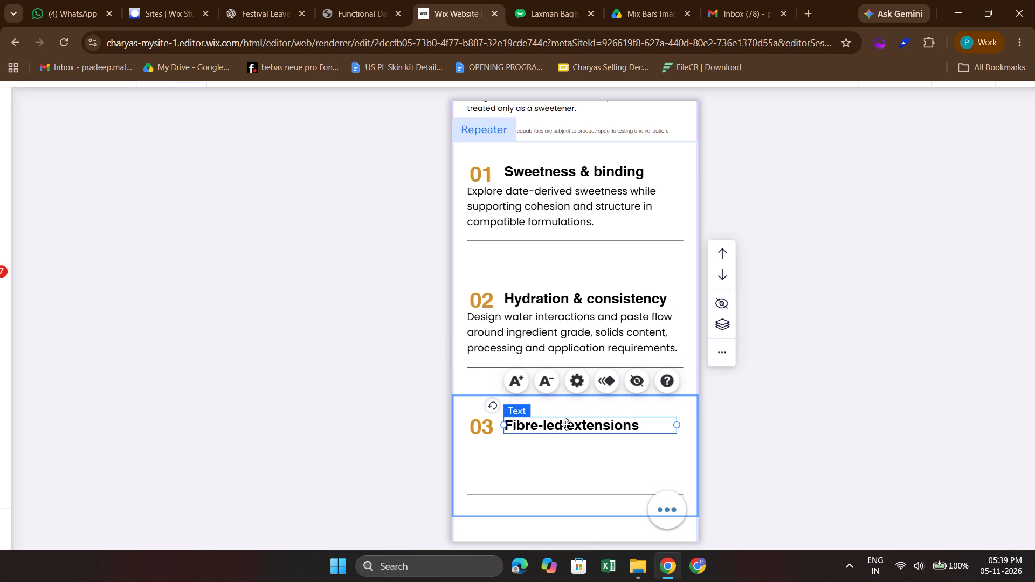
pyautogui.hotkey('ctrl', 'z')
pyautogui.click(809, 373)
# Duplicate the "Adding functional powders to a formulation" paragraph and move the copy down over item 03, "Fibre-led extensions".
pyautogui.scroll(-2, 809, 373)
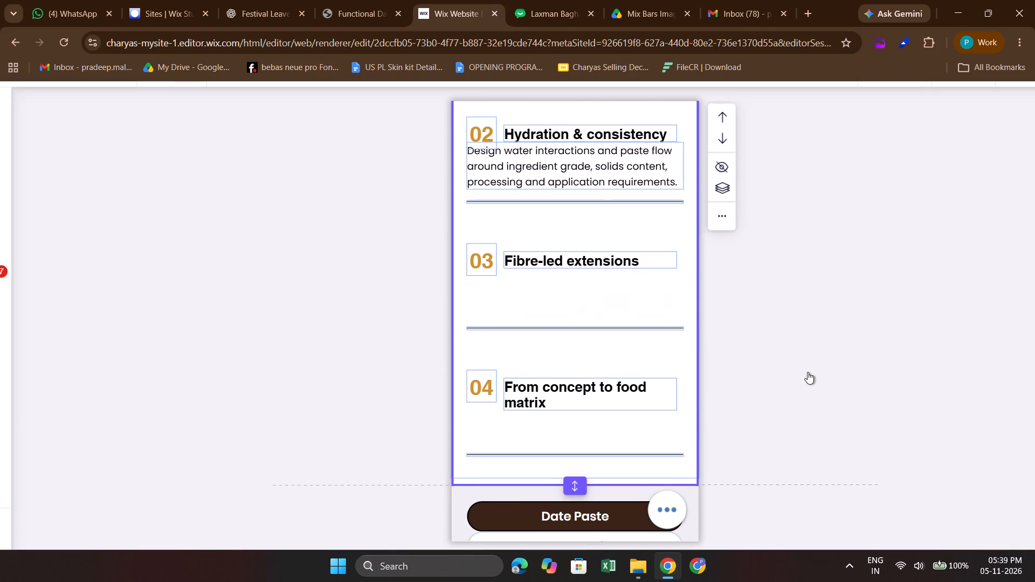
pyautogui.click(698, 294)
pyautogui.scroll(4, 698, 294)
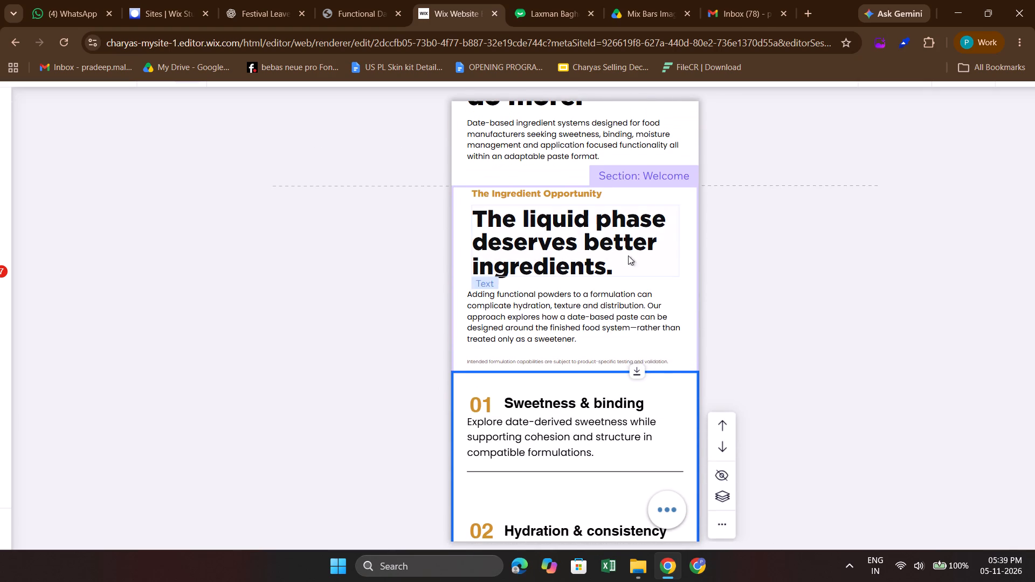
pyautogui.click(550, 316)
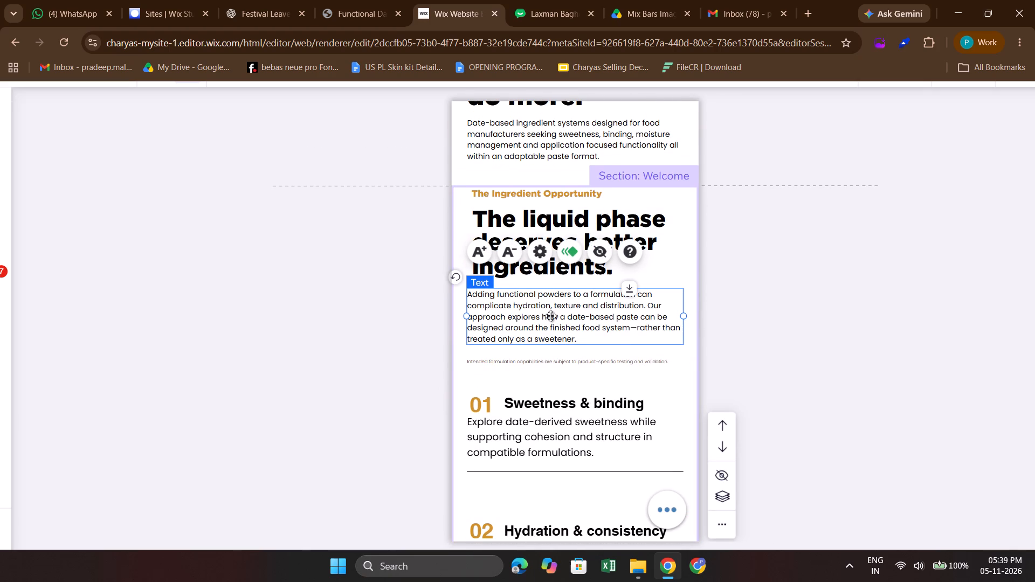
pyautogui.hotkey('ctrl', 'd')
pyautogui.moveTo(569, 344); pyautogui.dragTo(532, 479)
pyautogui.scroll(-3, 532, 479)
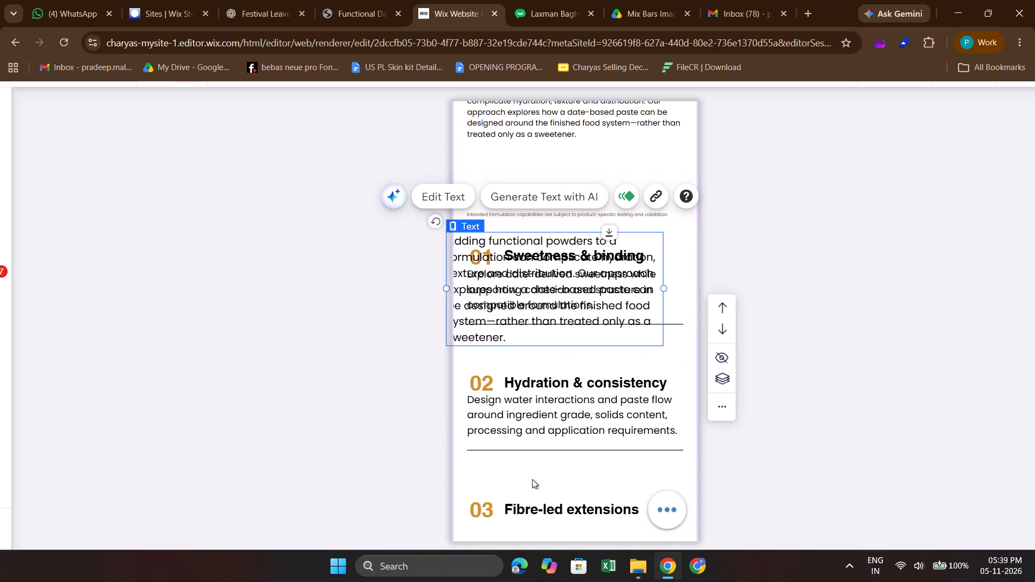
pyautogui.moveTo(554, 283); pyautogui.dragTo(556, 414)
pyautogui.scroll(-2, 556, 414)
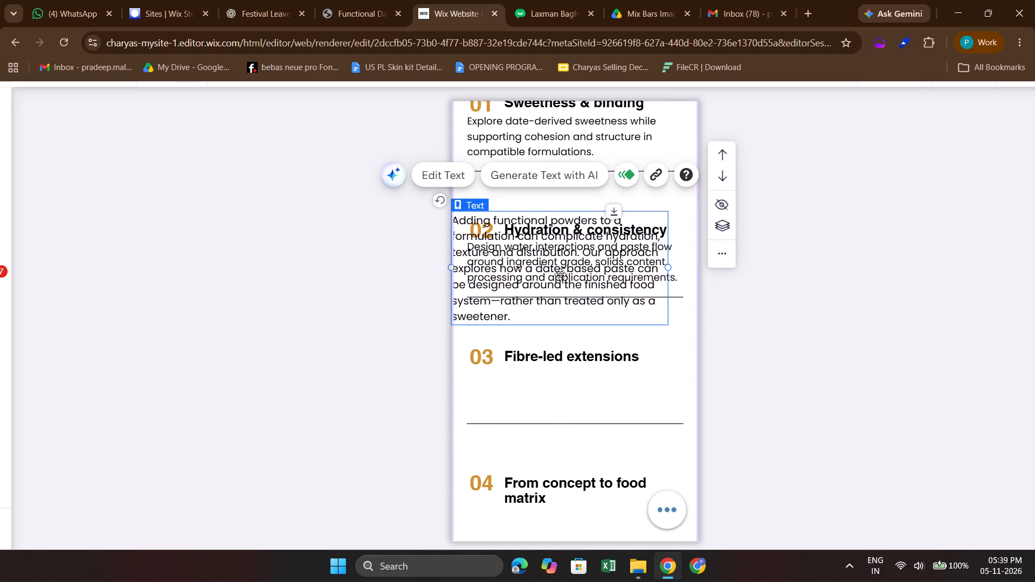
pyautogui.moveTo(560, 274); pyautogui.dragTo(589, 390)
# Set the duplicated paragraph's font size to 10 px.
pyautogui.doubleClick(637, 387)
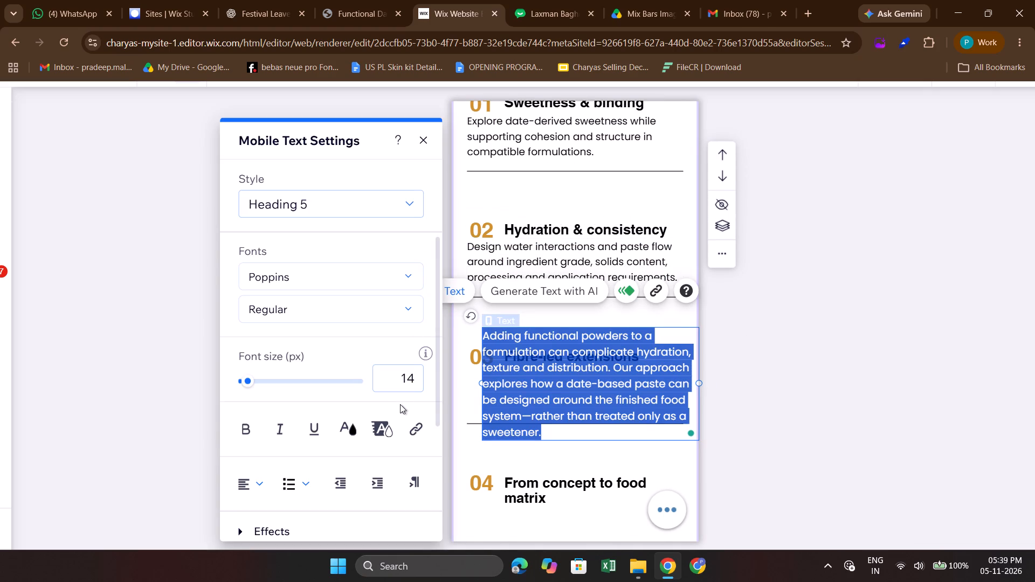
pyautogui.click(399, 391)
pyautogui.write('10')
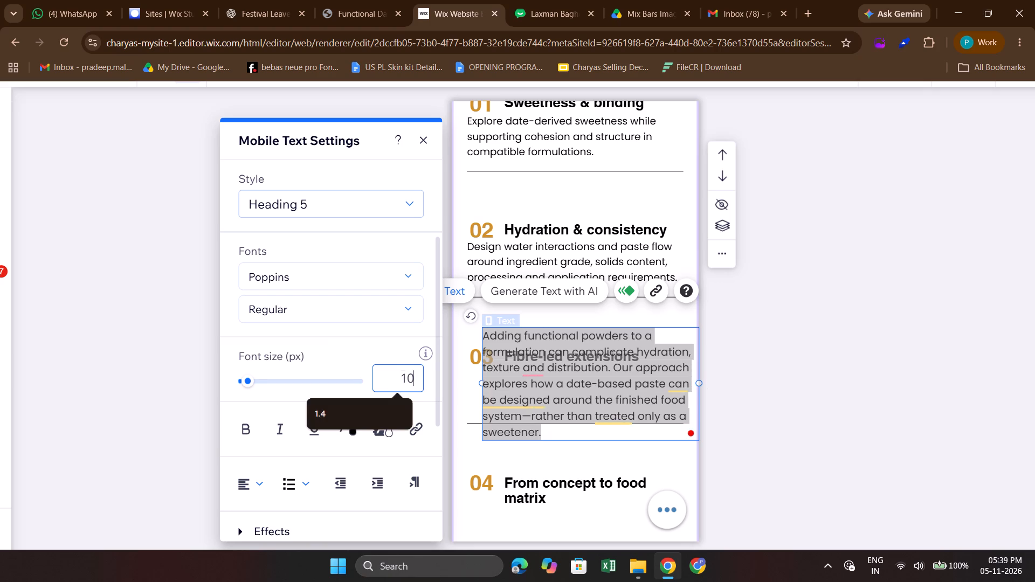
pyautogui.press('Return')
# Replace the duplicated paragraph's text with the "Fibre-led extensions" description copied from the HTML reference, beginning "Introduce psyllium husk and selected fermented cane fibre".
pyautogui.click(361, 0)
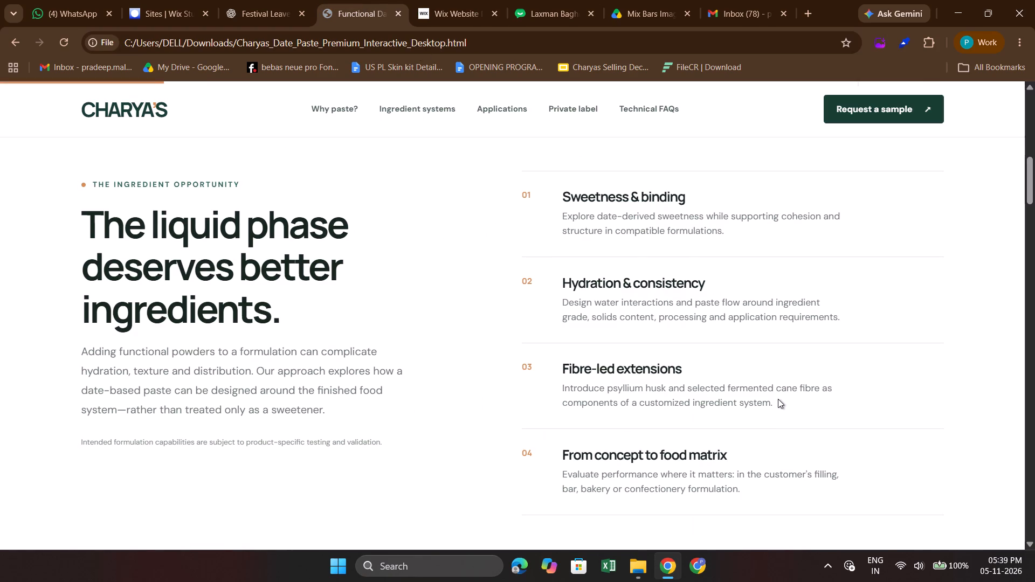
pyautogui.moveTo(778, 399); pyautogui.dragTo(561, 391)
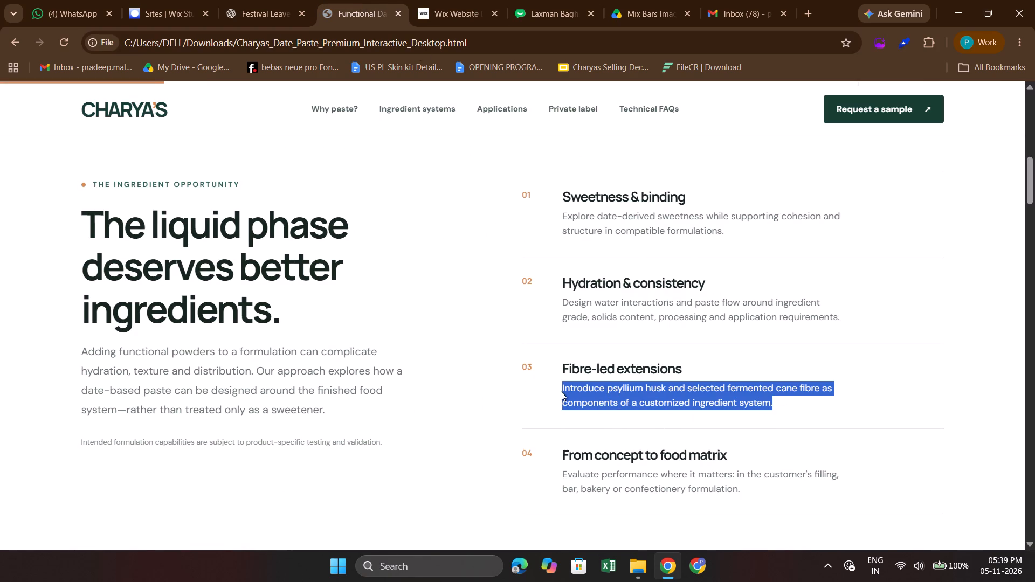
pyautogui.hotkey('ctrl', 'c')
pyautogui.hotkey('ctrl', 'c')
pyautogui.hotkey('ctrl', 'c')
pyautogui.hotkey('ctrl', 'c')
pyautogui.hotkey('ctrl', 'c')
pyautogui.hotkey('ctrl', 'c')
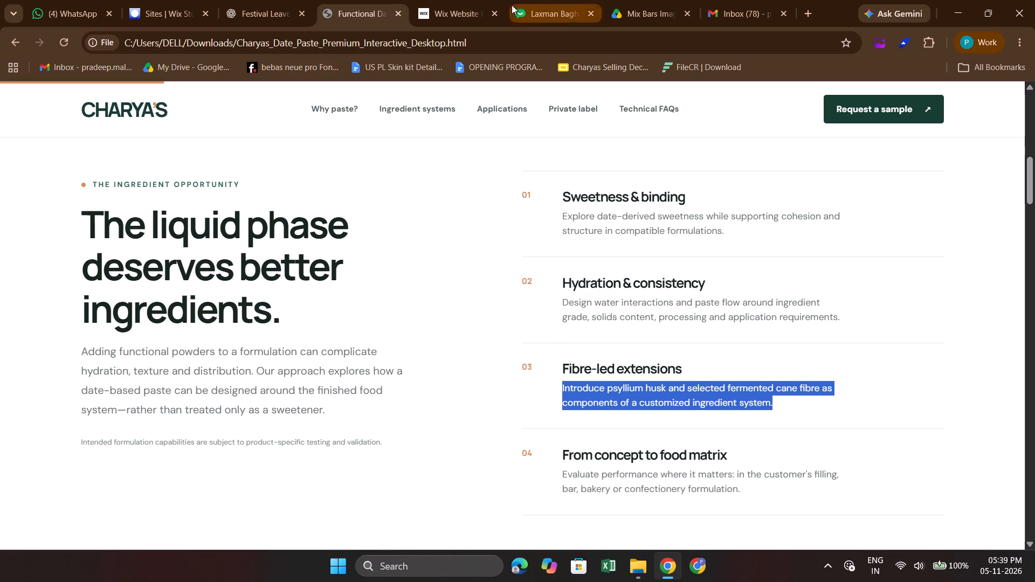
pyautogui.click(464, 0)
pyautogui.hotkey('ctrl', 'v')
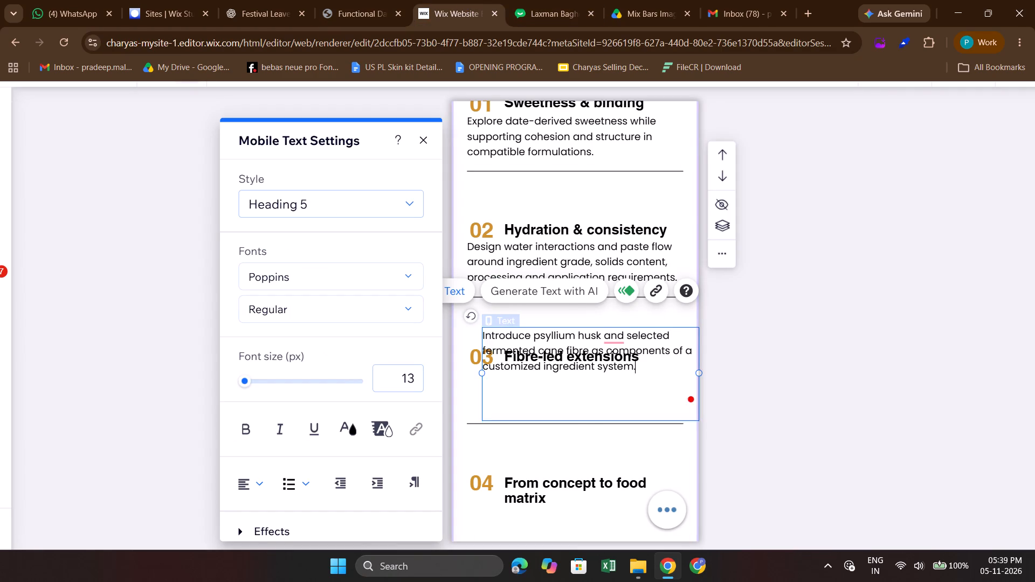
pyautogui.click(771, 323)
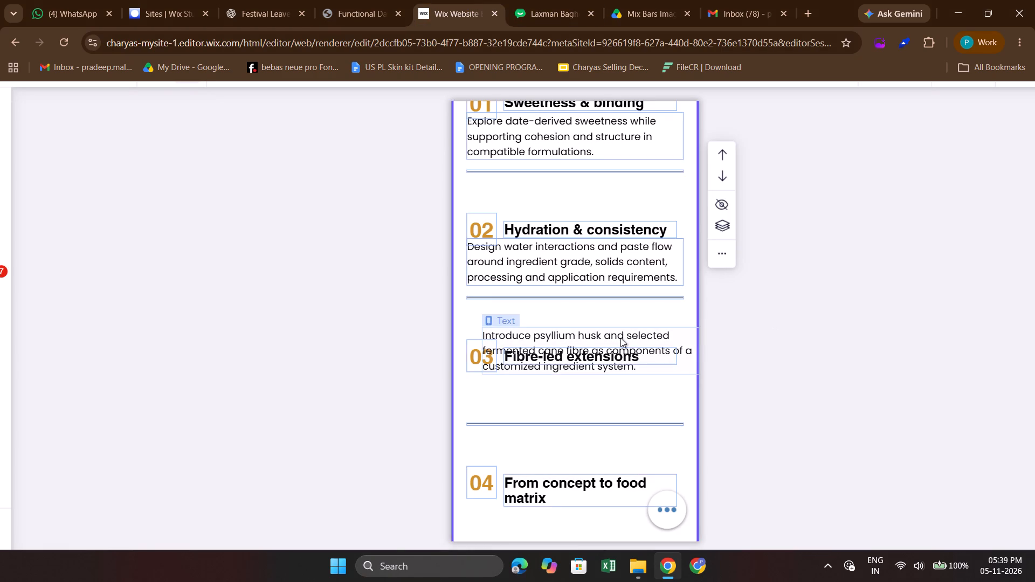
# Move the new description under item 03's "Fibre-led extensions" title, above its divider line and roughly centred between the page margins.
pyautogui.click(620, 338)
pyautogui.moveTo(620, 338); pyautogui.dragTo(611, 379)
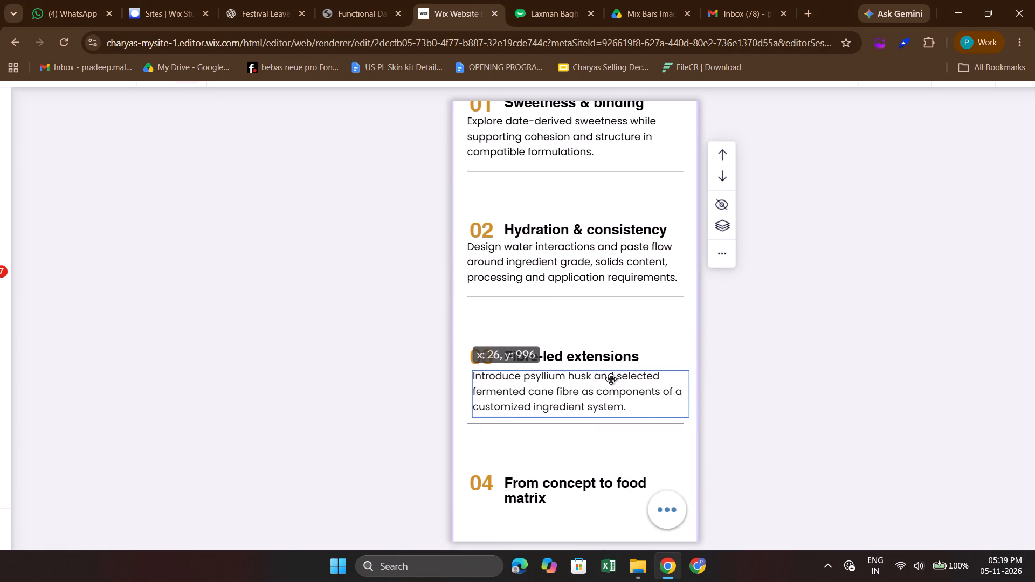
pyautogui.moveTo(611, 379); pyautogui.dragTo(609, 379)
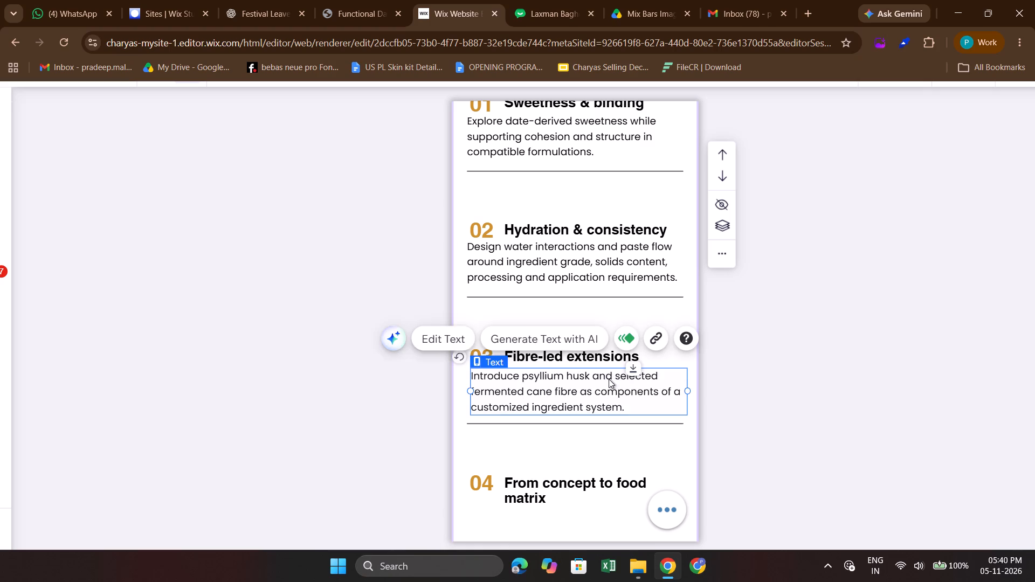
pyautogui.click(755, 341)
# Switch to the desktop view and examine the DATE PLATFORM page's layout, from the hero and numbered items down to the footer.
pyautogui.scroll(1, 755, 341)
pyautogui.scroll(3, 661, 320)
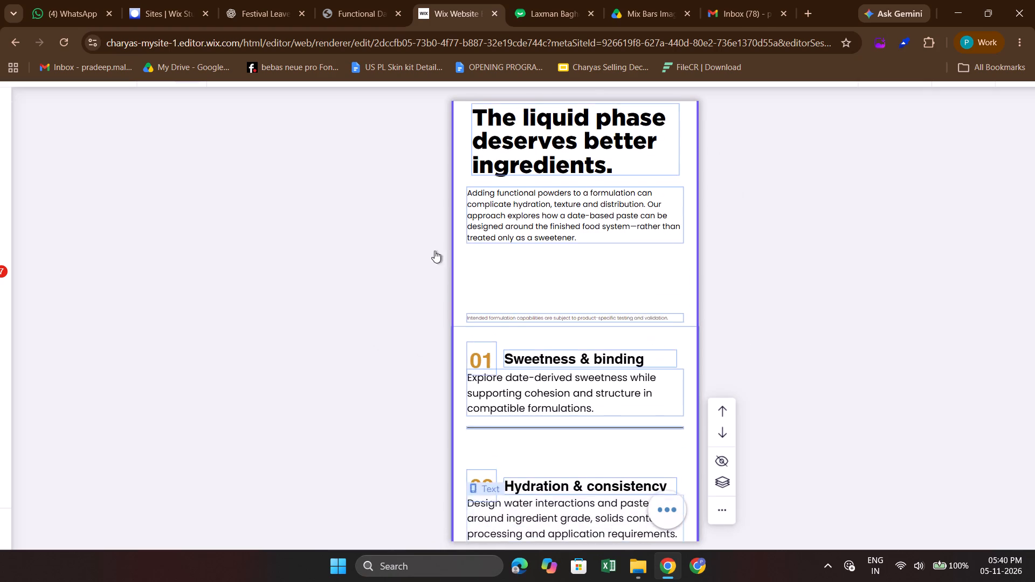
pyautogui.scroll(4, 277, 235)
pyautogui.scroll(5, 327, 197)
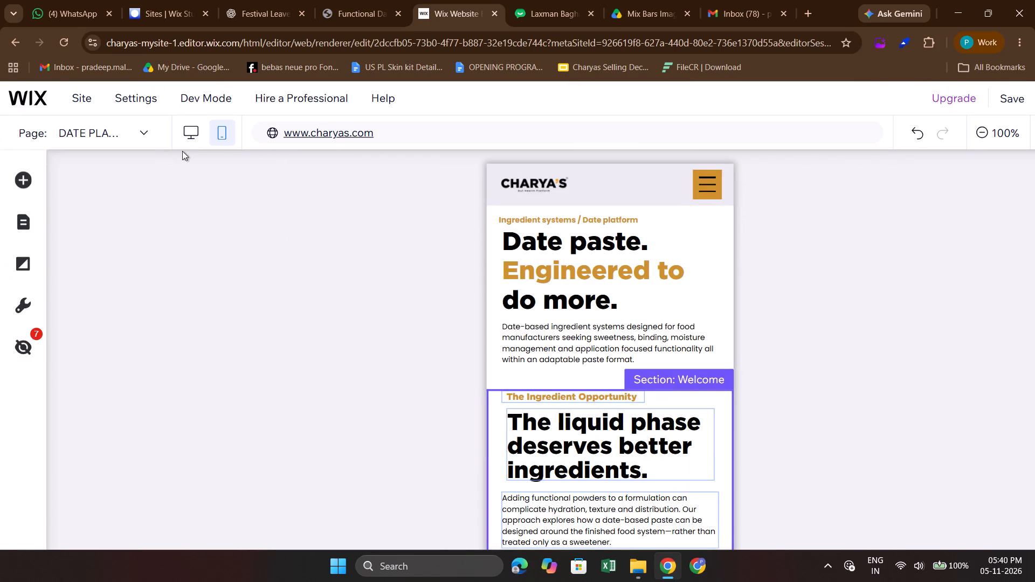
pyautogui.click(183, 142)
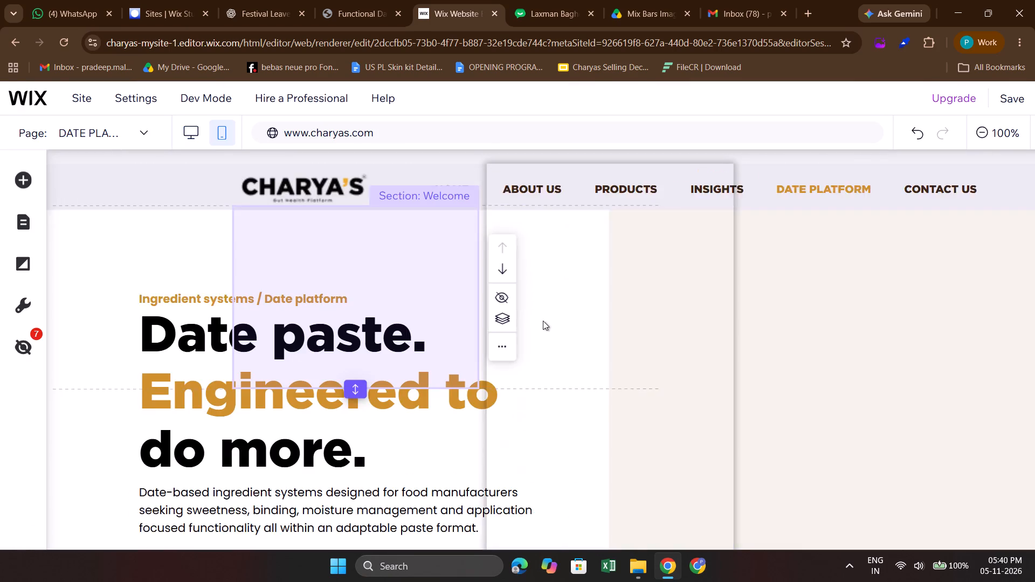
pyautogui.scroll(-1, 636, 359)
pyautogui.scroll(-1, 586, 391)
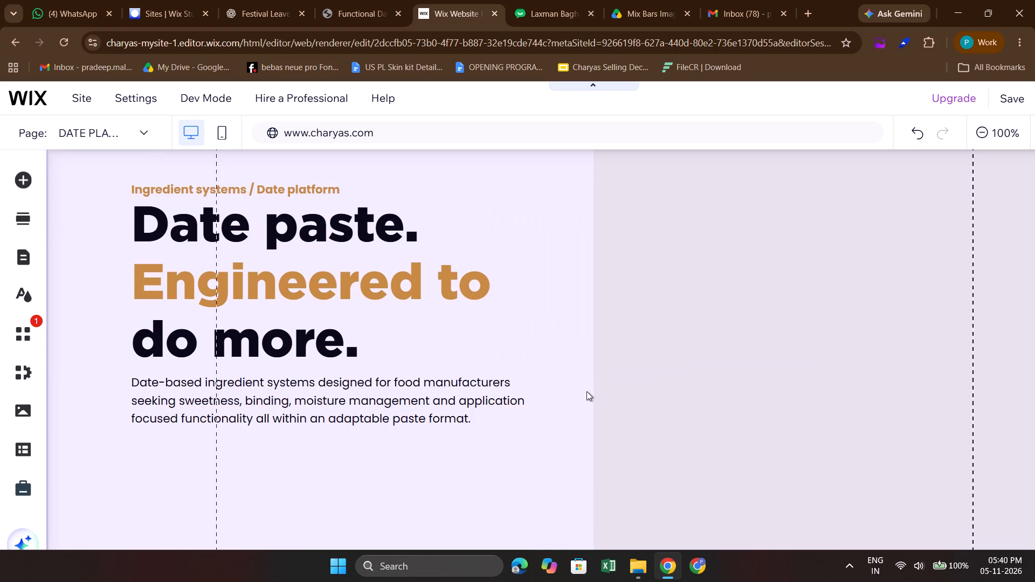
pyautogui.scroll(-6, 586, 391)
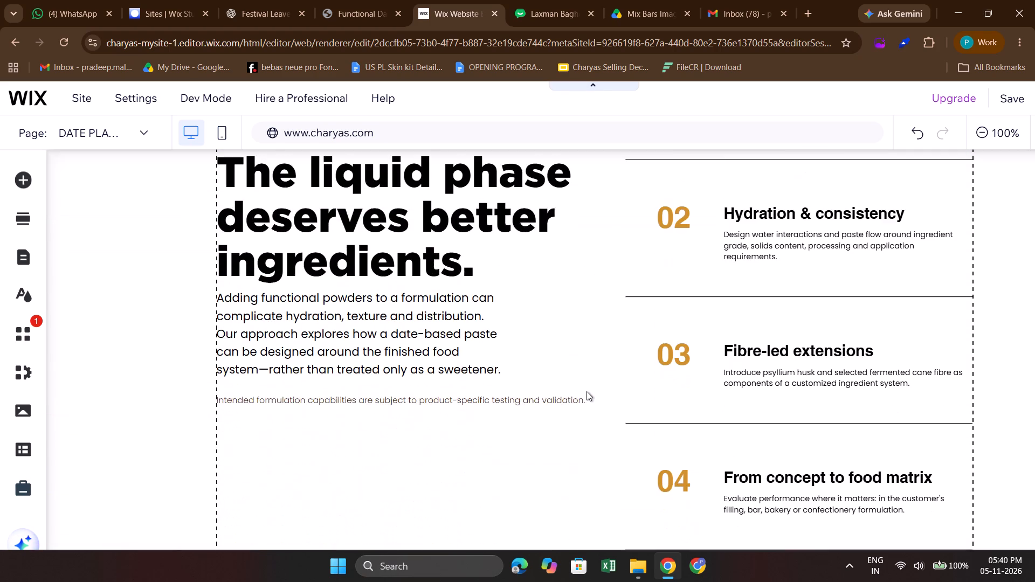
pyautogui.scroll(1, 586, 391)
pyautogui.scroll(-4, 586, 391)
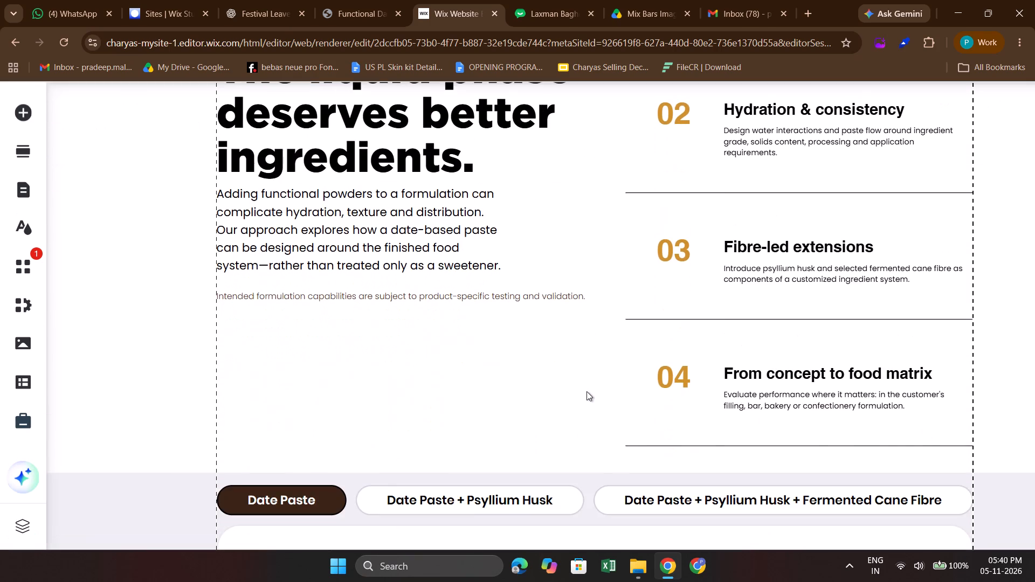
pyautogui.scroll(-2, 586, 391)
pyautogui.scroll(3, 586, 391)
pyautogui.scroll(-1, 586, 391)
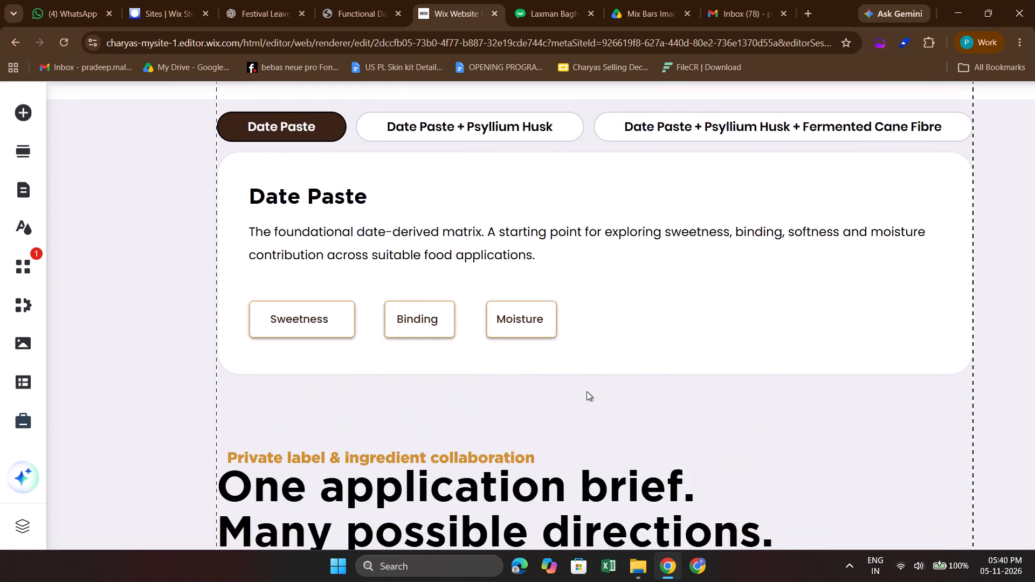
pyautogui.scroll(-6, 586, 391)
pyautogui.scroll(2, 586, 391)
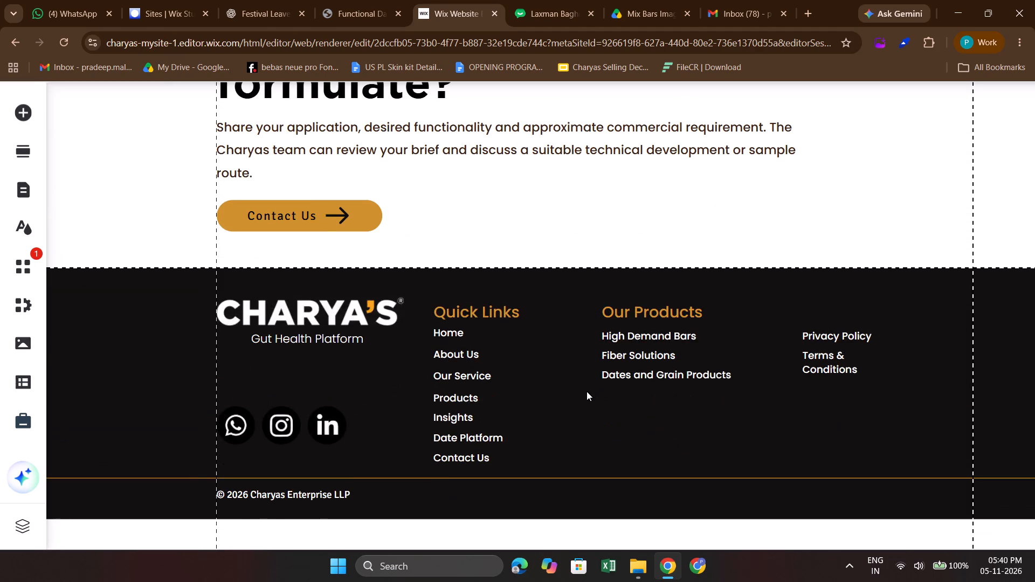
pyautogui.scroll(11, 586, 391)
pyautogui.scroll(-3, 429, 379)
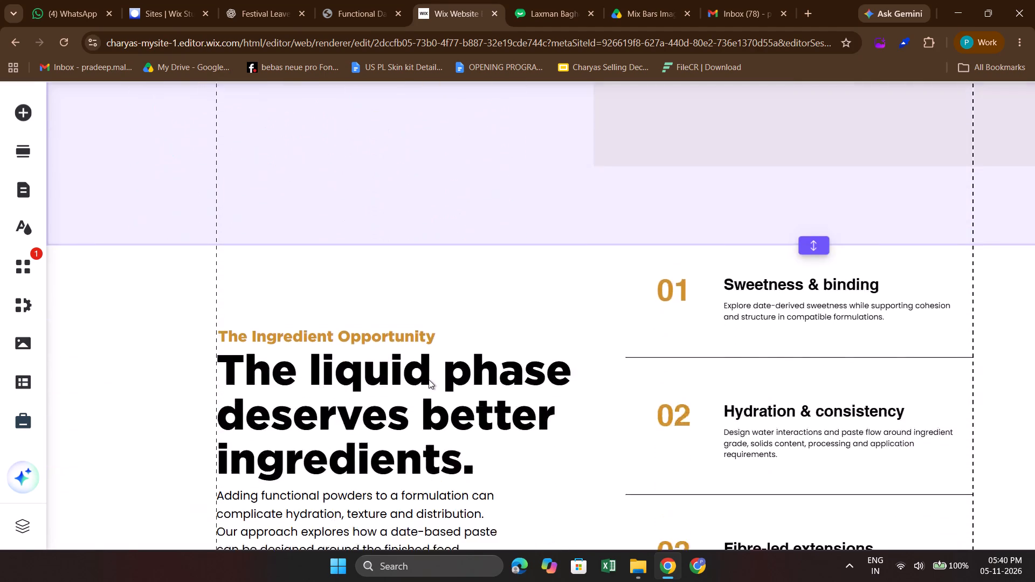
pyautogui.scroll(-2, 429, 379)
pyautogui.scroll(-2, 689, 348)
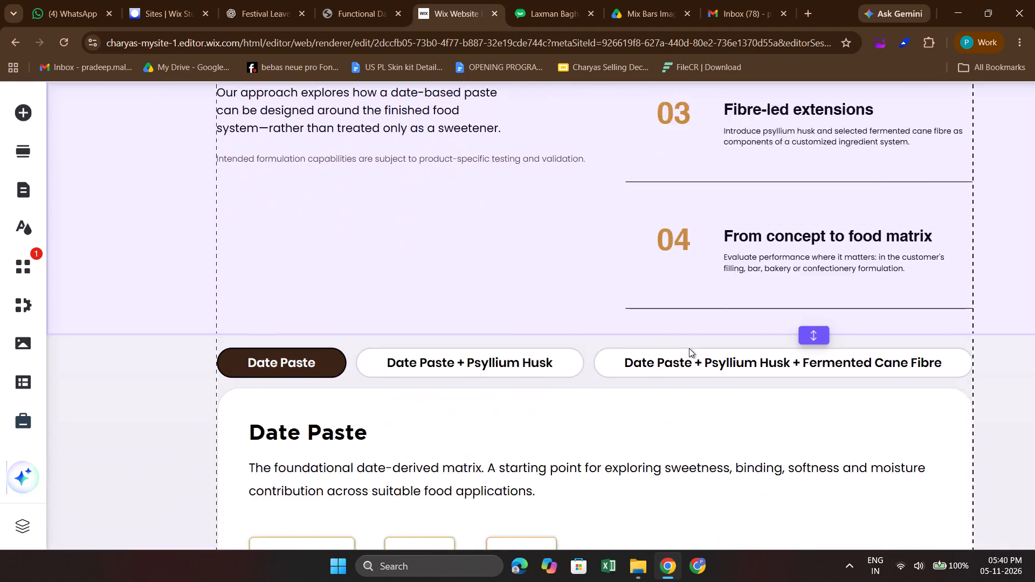
pyautogui.scroll(-1, 689, 348)
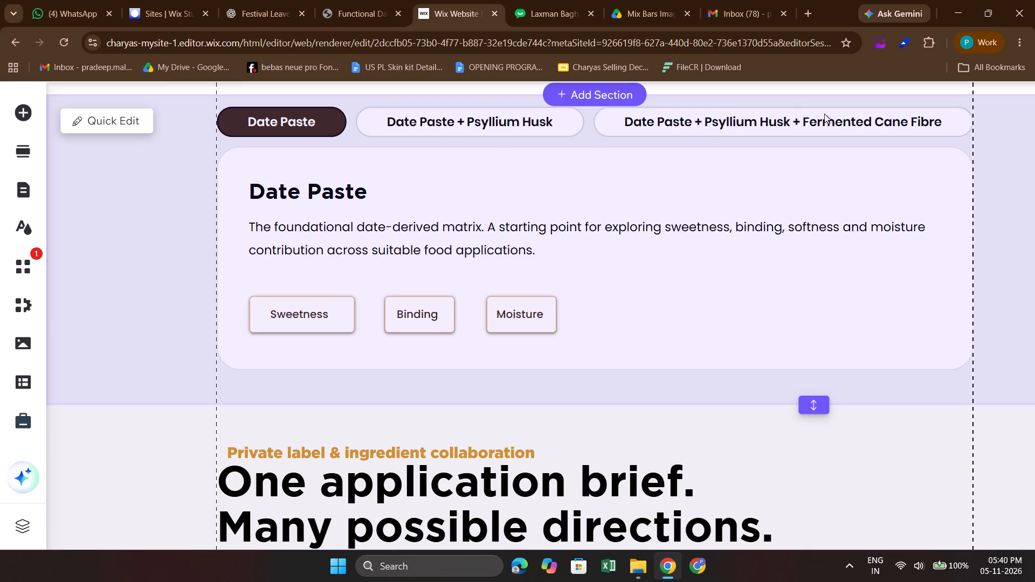
pyautogui.scroll(-3, 510, 323)
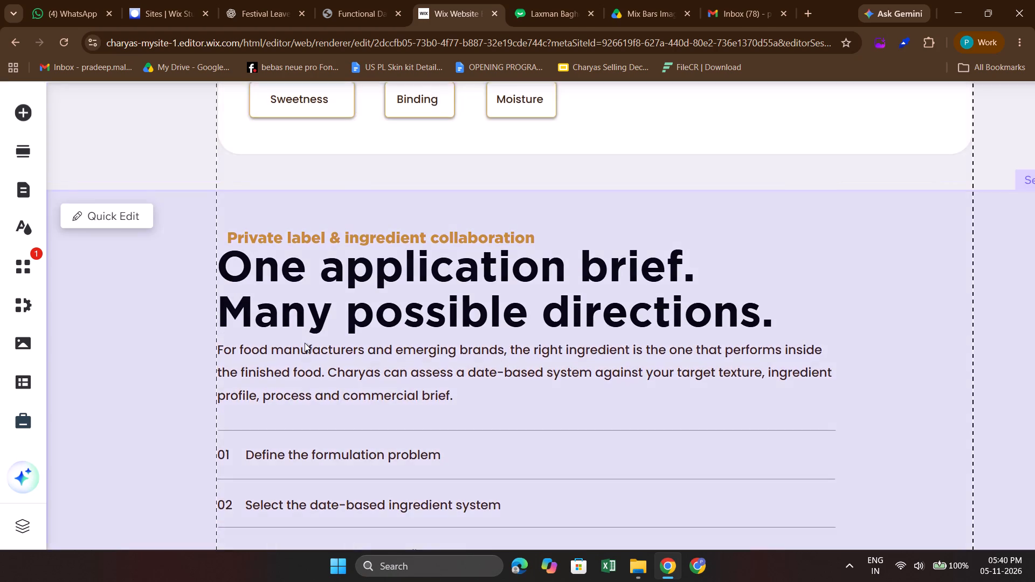
pyautogui.scroll(-1, 305, 343)
pyautogui.scroll(-3, 306, 297)
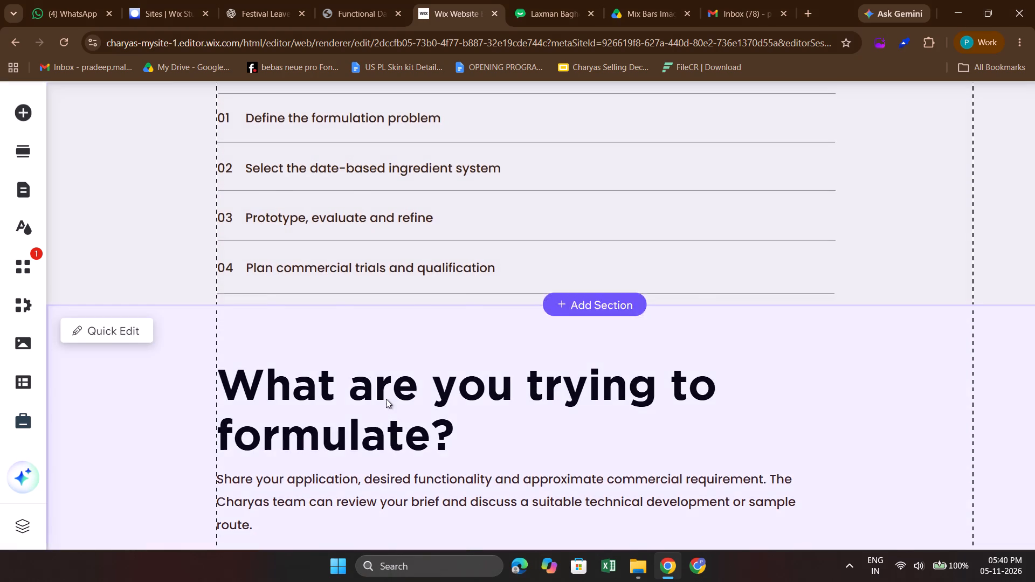
pyautogui.scroll(-2, 388, 369)
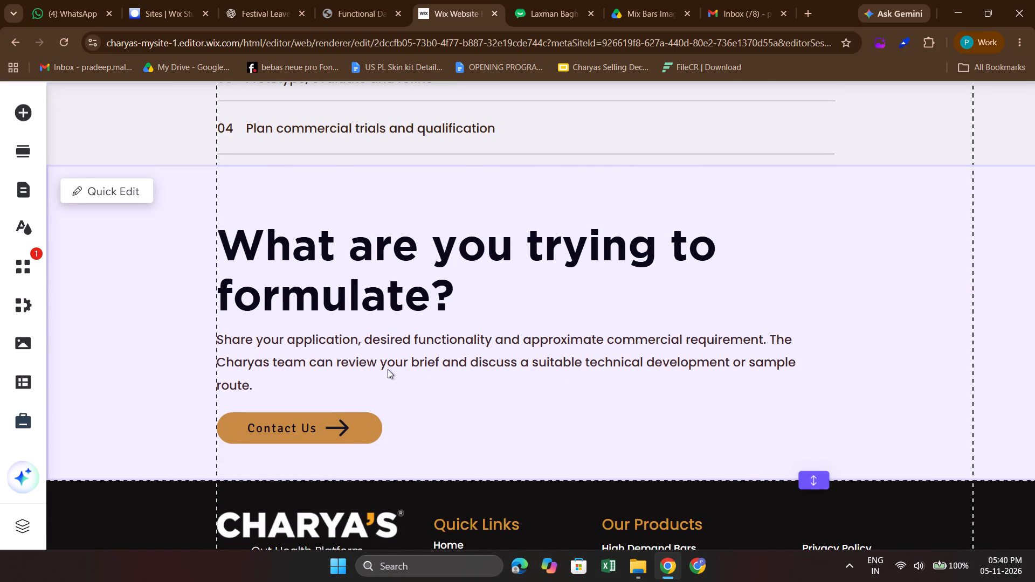
# Examine the HTML reference from "The liquid phase deserves better ingredients" to Application Opportunities, trying the Bars & snacks, Fillings and All category filters.
pyautogui.scroll(2, 388, 369)
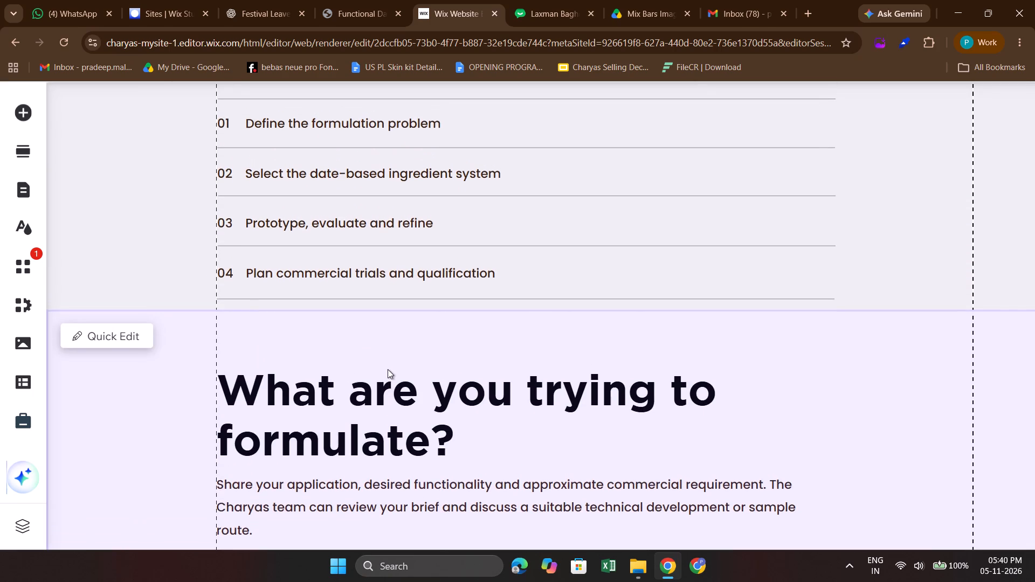
pyautogui.scroll(4, 388, 369)
pyautogui.click(379, 0)
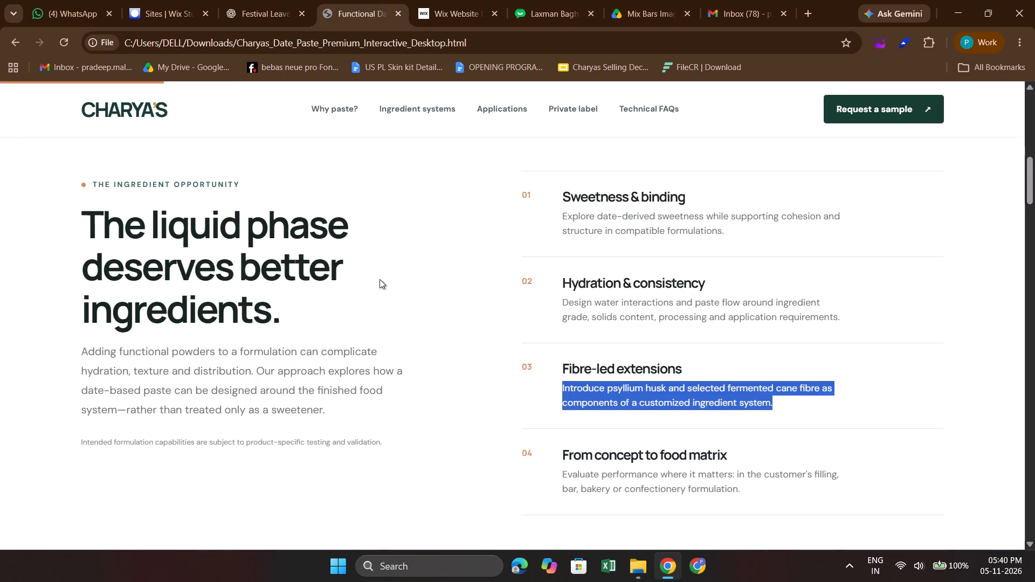
pyautogui.scroll(11, 379, 279)
pyautogui.scroll(-5, 379, 279)
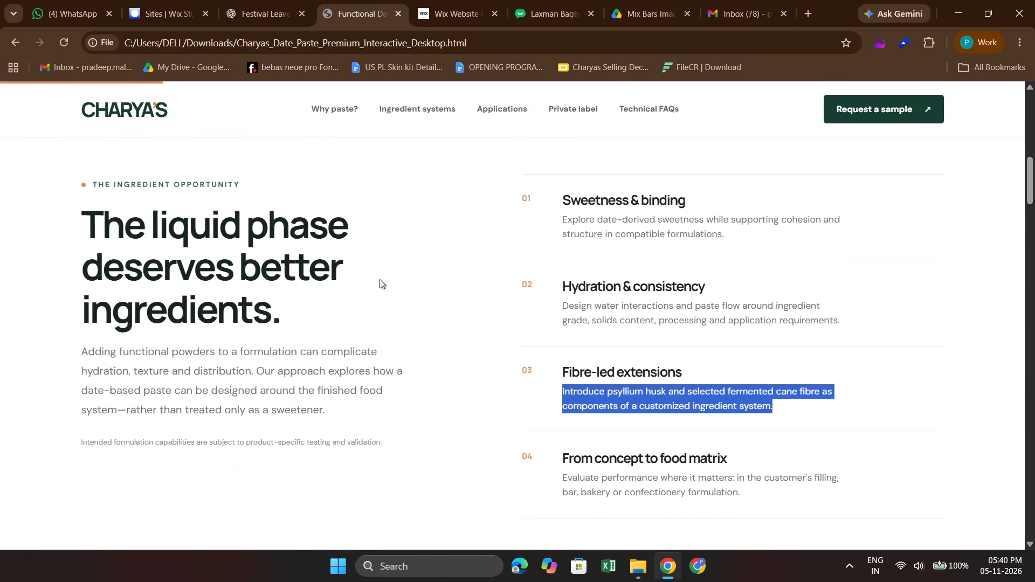
pyautogui.scroll(1, 379, 279)
pyautogui.scroll(-3, 397, 235)
pyautogui.scroll(-4, 333, 404)
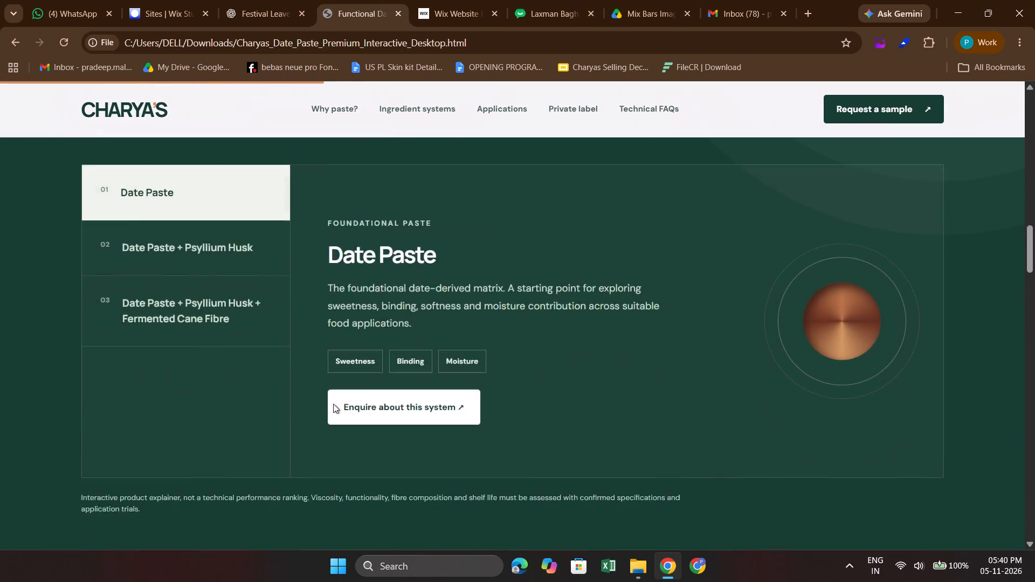
pyautogui.scroll(-2, 333, 404)
pyautogui.scroll(-2, 309, 451)
pyautogui.scroll(-1, 431, 259)
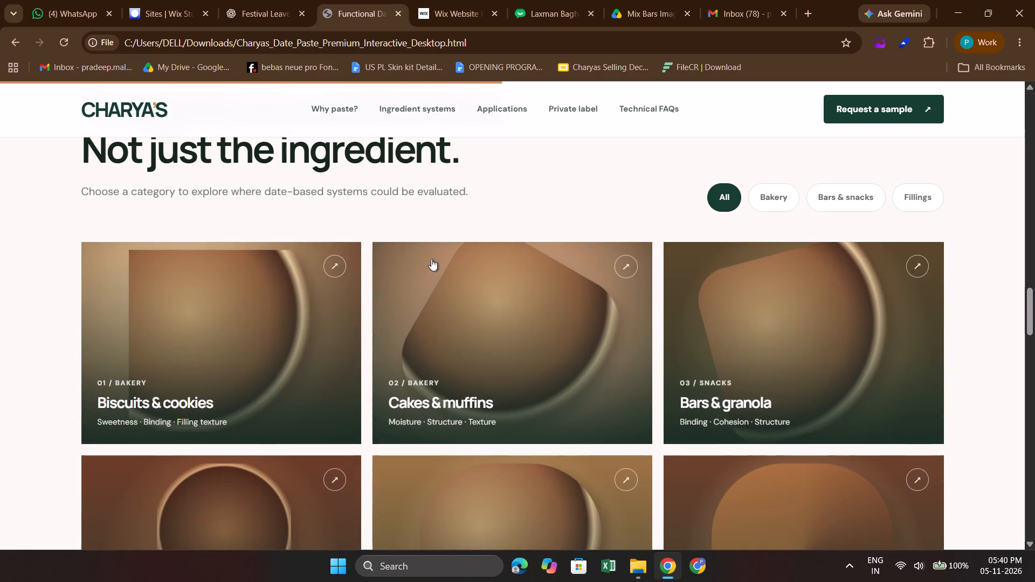
pyautogui.scroll(1, 309, 300)
pyautogui.scroll(1, 236, 249)
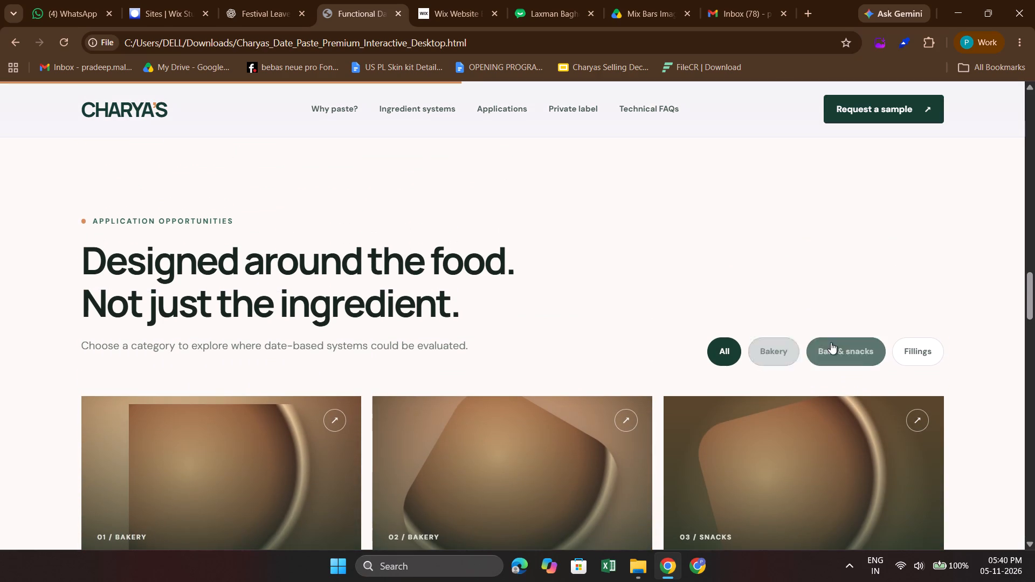
pyautogui.click(868, 351)
pyautogui.click(912, 344)
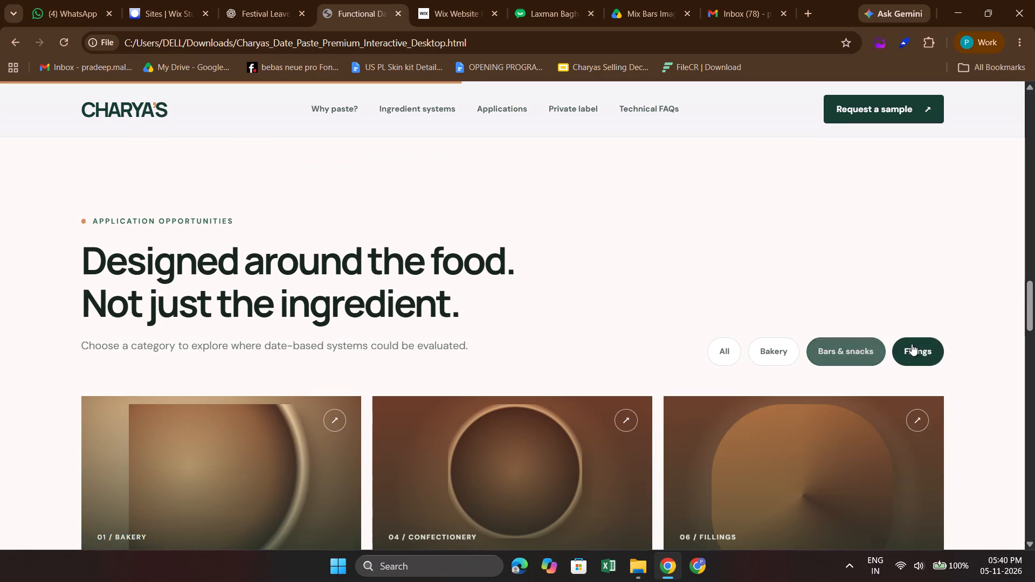
pyautogui.scroll(-1, 912, 344)
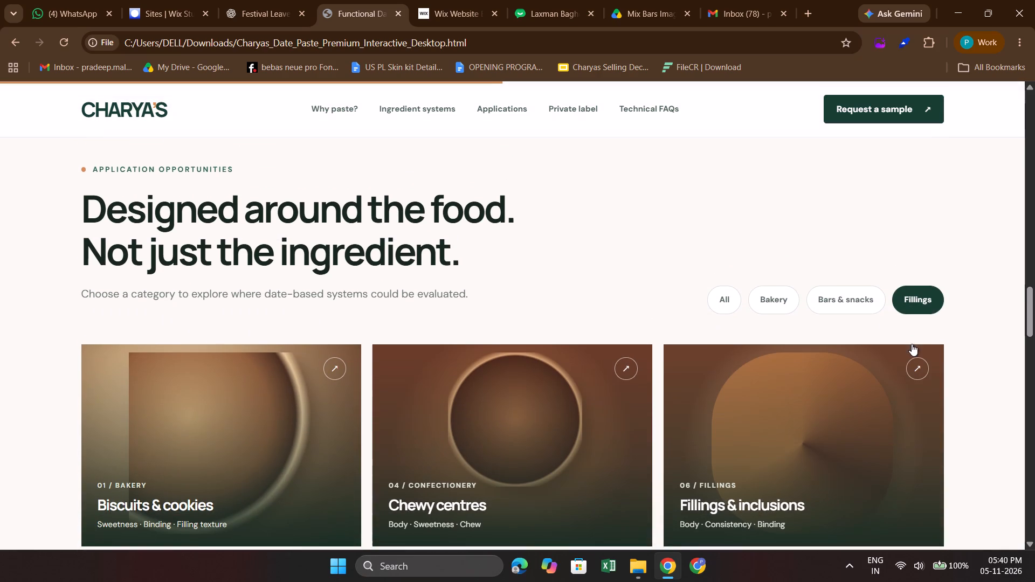
pyautogui.click(724, 309)
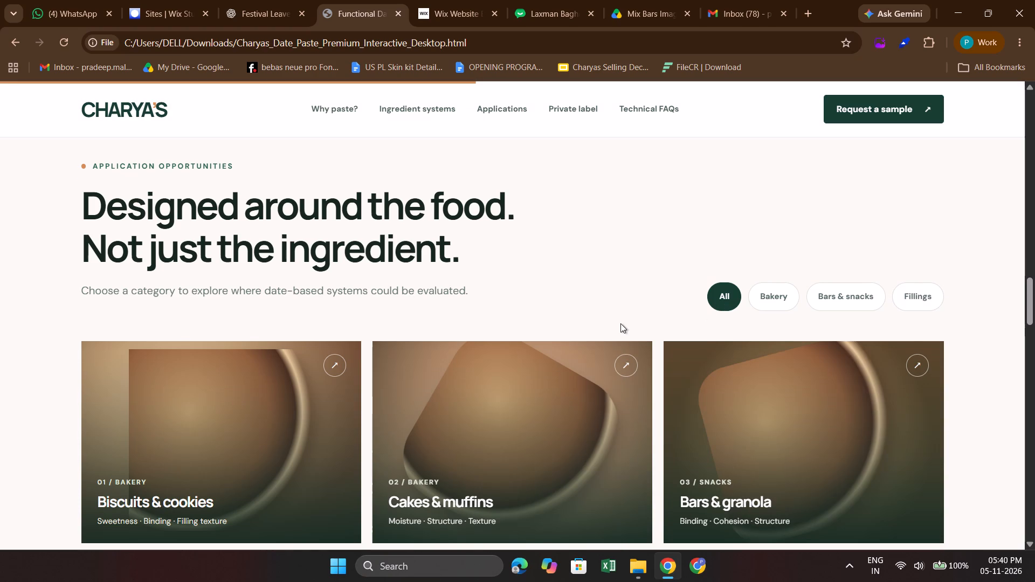
# Compare the desktop DATE PLATFORM page's sections with the HTML reference, focusing on the "Designed around the food" heading and its application cards.
pyautogui.scroll(3, 479, 321)
pyautogui.click(483, 3)
pyautogui.scroll(1, 535, 252)
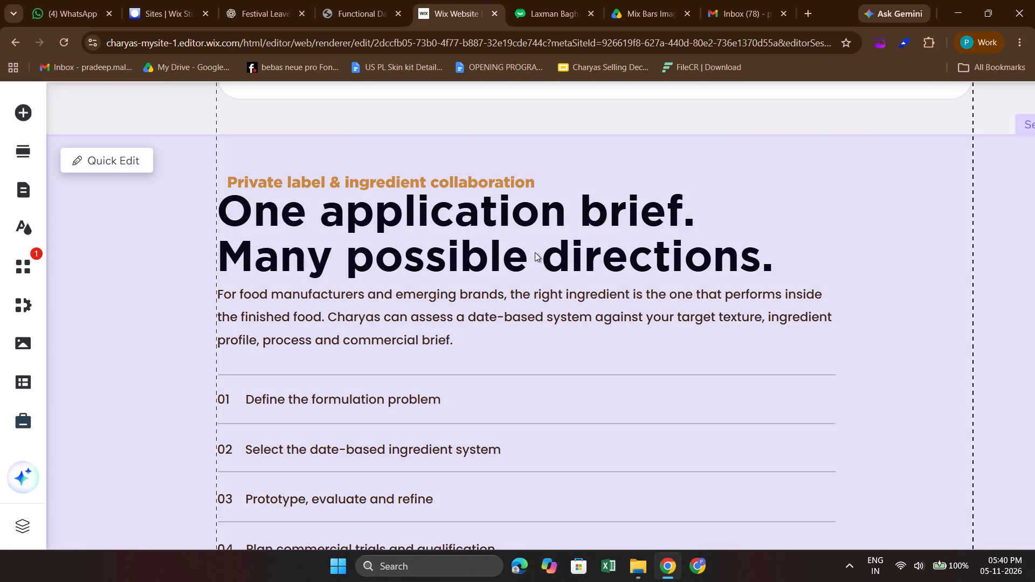
pyautogui.scroll(6, 535, 252)
pyautogui.hscroll(1, 535, 252)
pyautogui.click(374, 1)
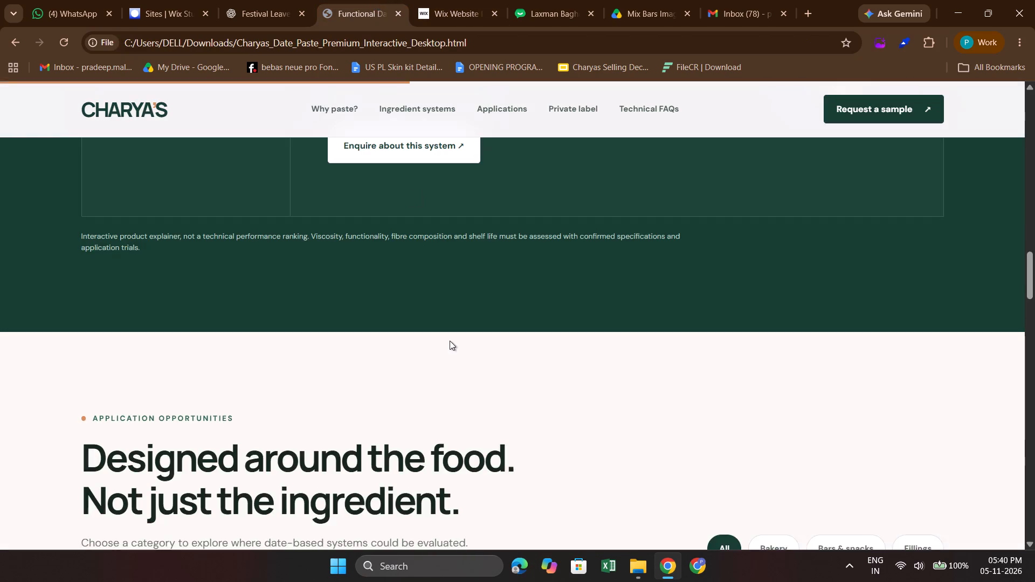
pyautogui.scroll(-2, 450, 341)
pyautogui.click(418, 0)
pyautogui.scroll(3, 512, 231)
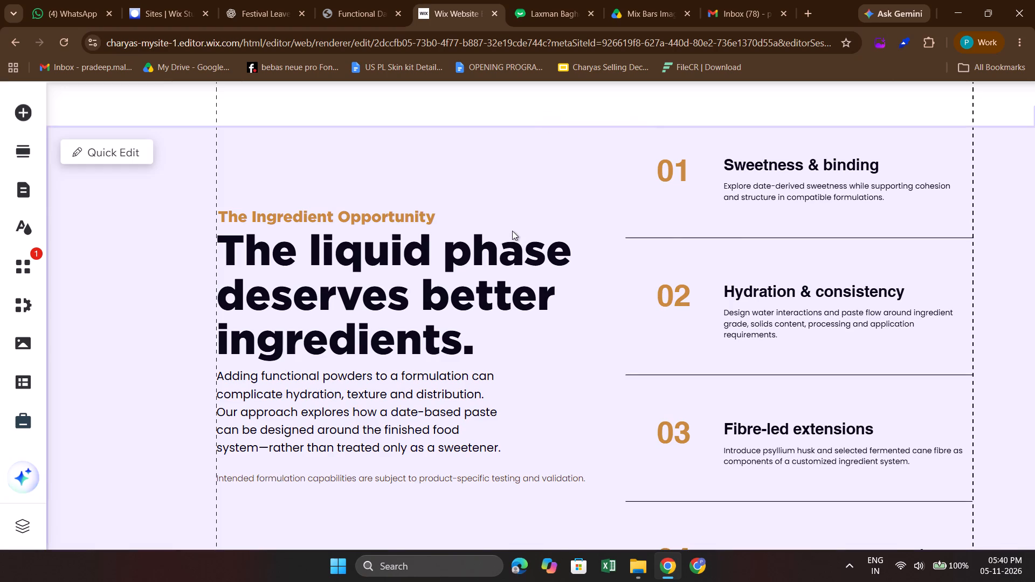
pyautogui.scroll(6, 232, 253)
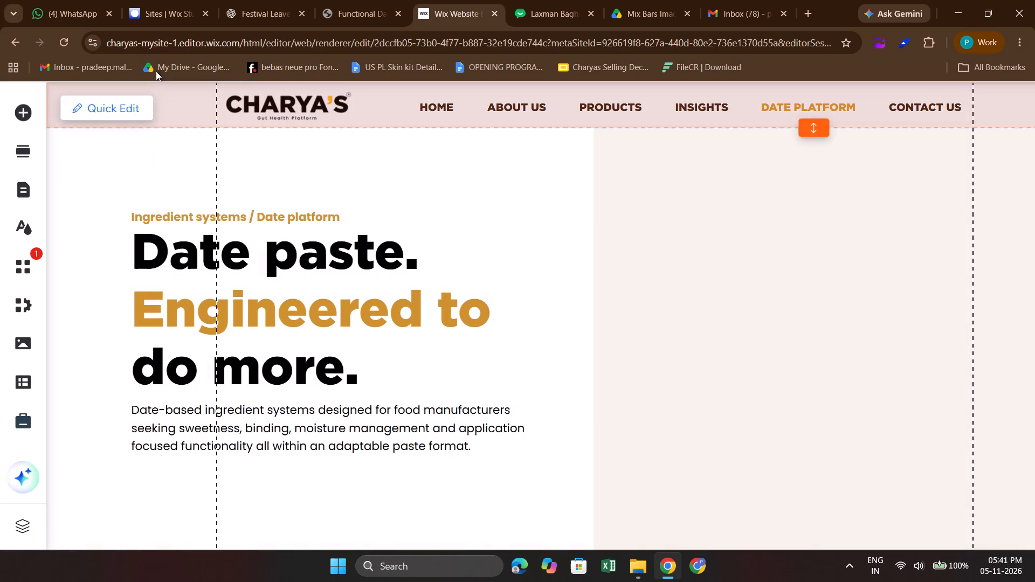
pyautogui.click(383, 2)
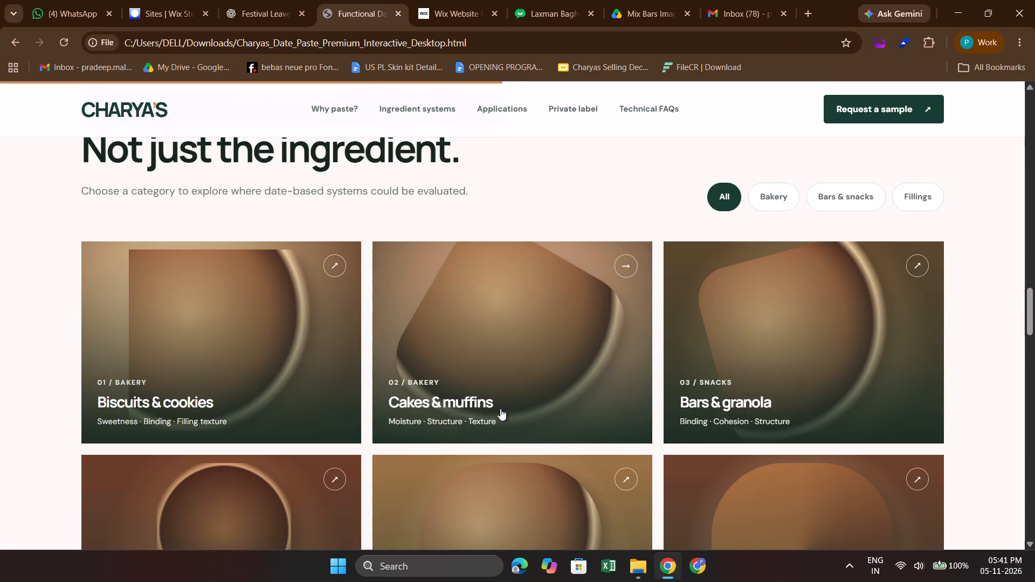
pyautogui.scroll(-1, 500, 408)
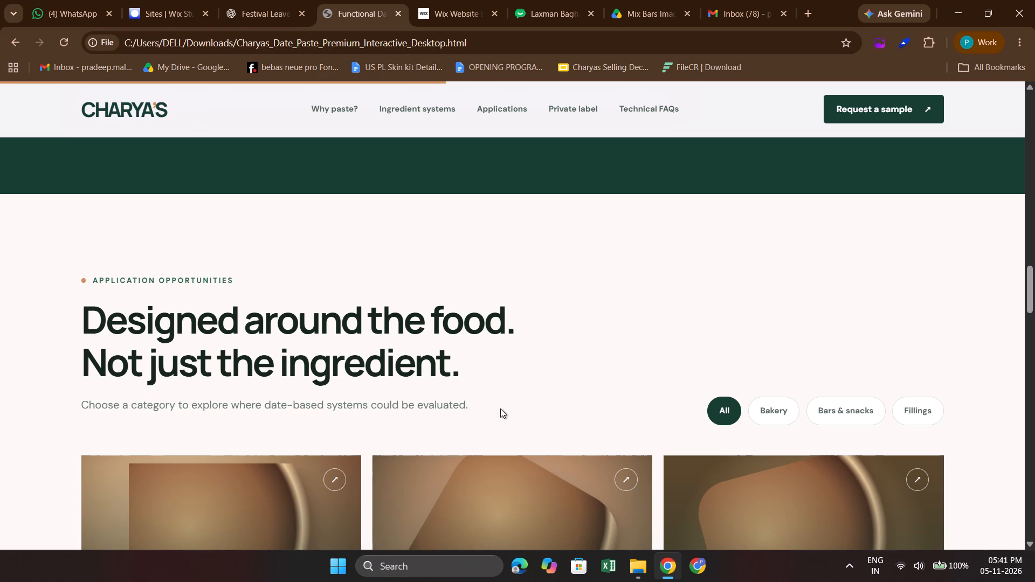
pyautogui.scroll(-1, 646, 384)
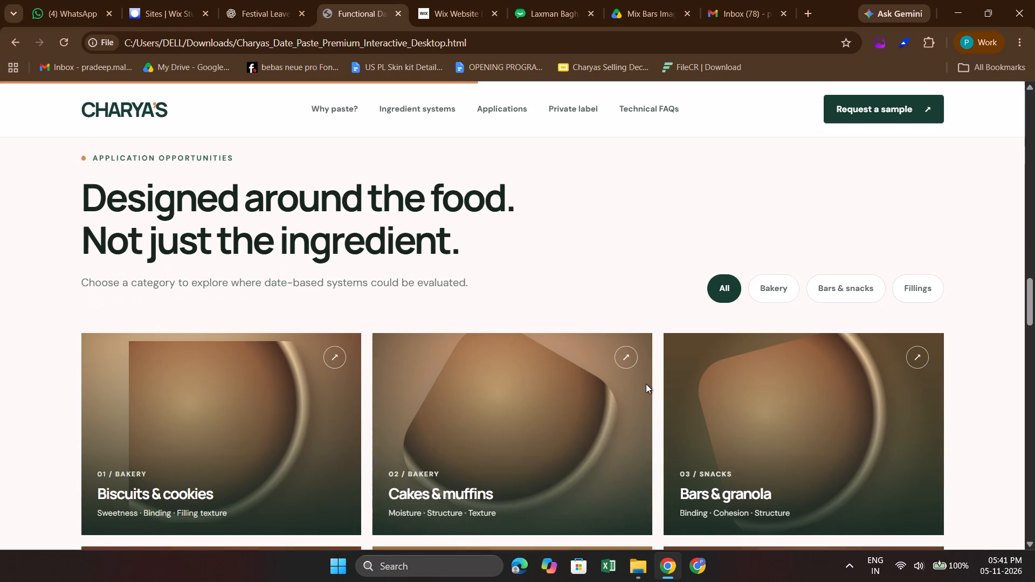
pyautogui.scroll(-1, 646, 384)
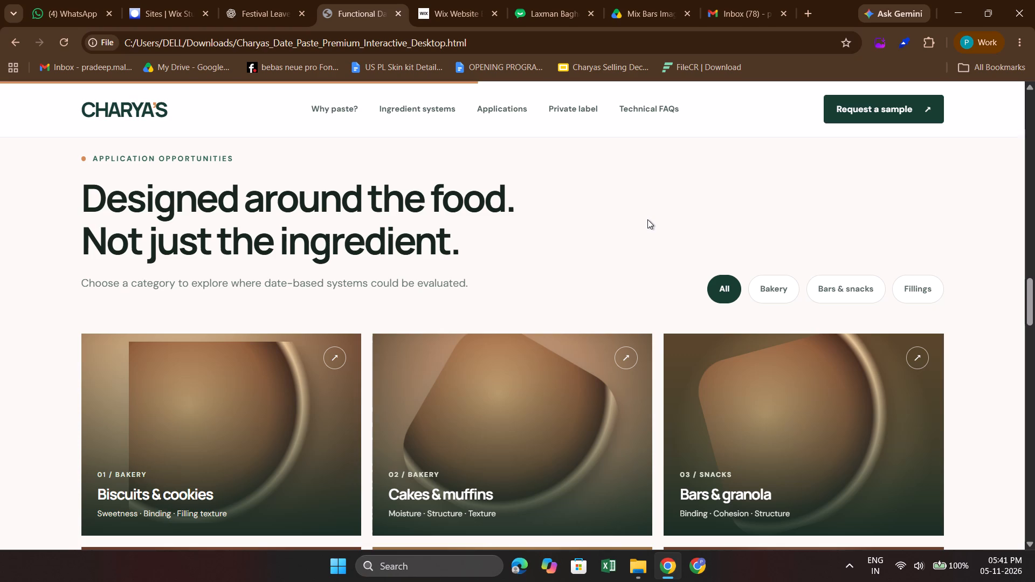
# Duplicate the "One application brief. Many possible directions." section on the desktop DATE PLATFORM page.
pyautogui.click(484, 0)
pyautogui.scroll(-7, 399, 316)
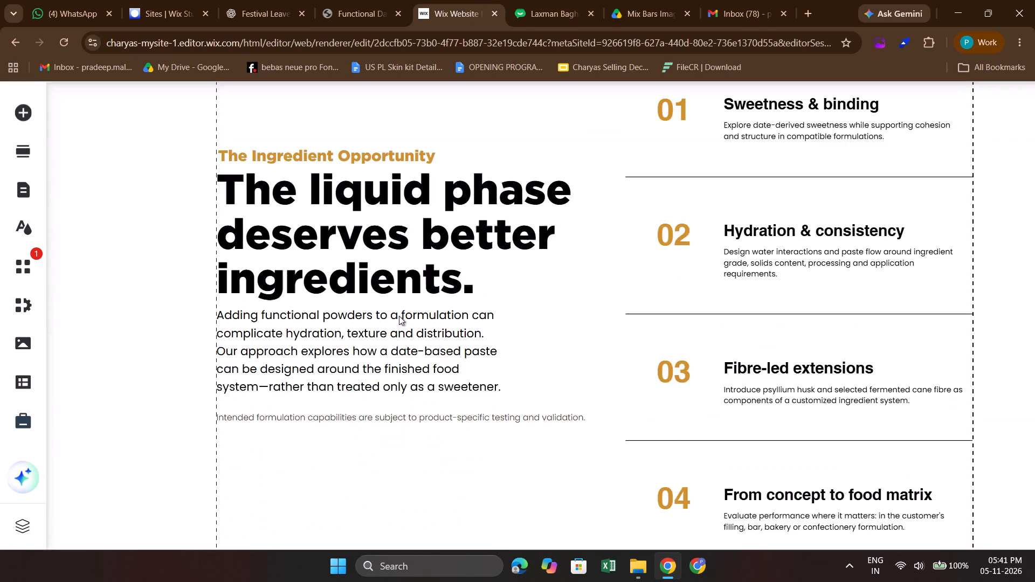
pyautogui.scroll(-8, 399, 316)
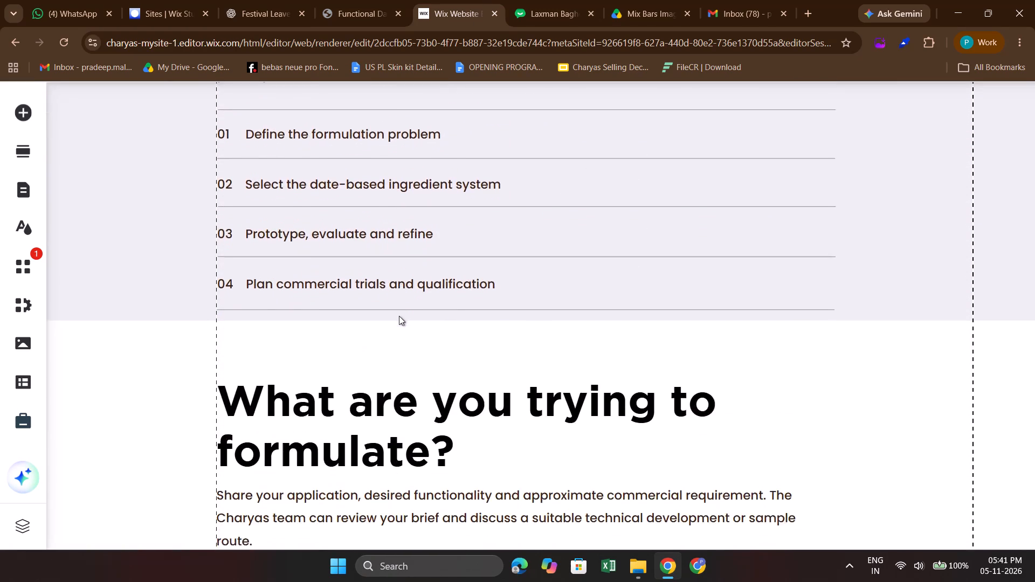
pyautogui.scroll(-2, 399, 316)
pyautogui.scroll(1, 399, 316)
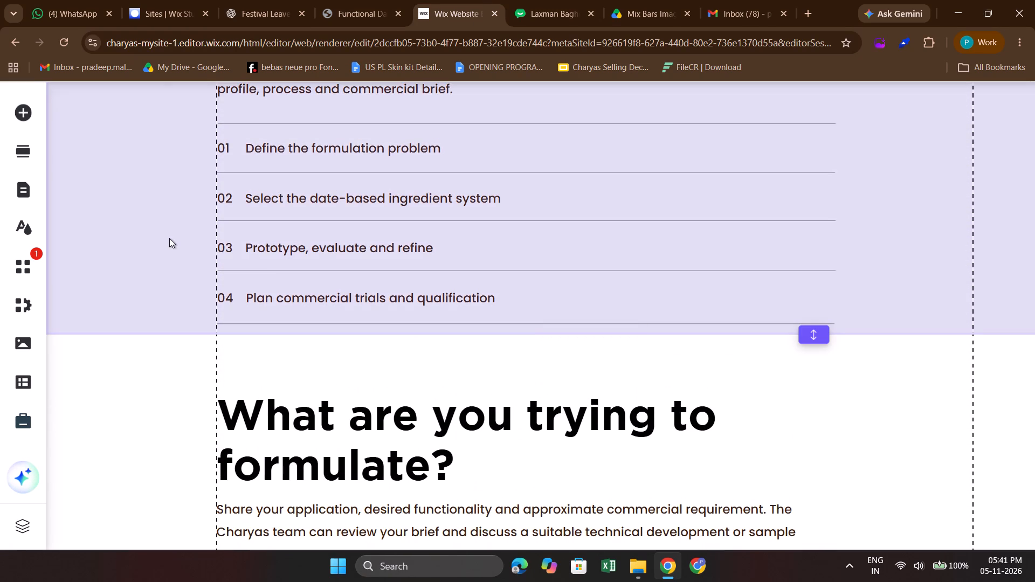
pyautogui.click(169, 238)
pyautogui.rightClick(169, 238)
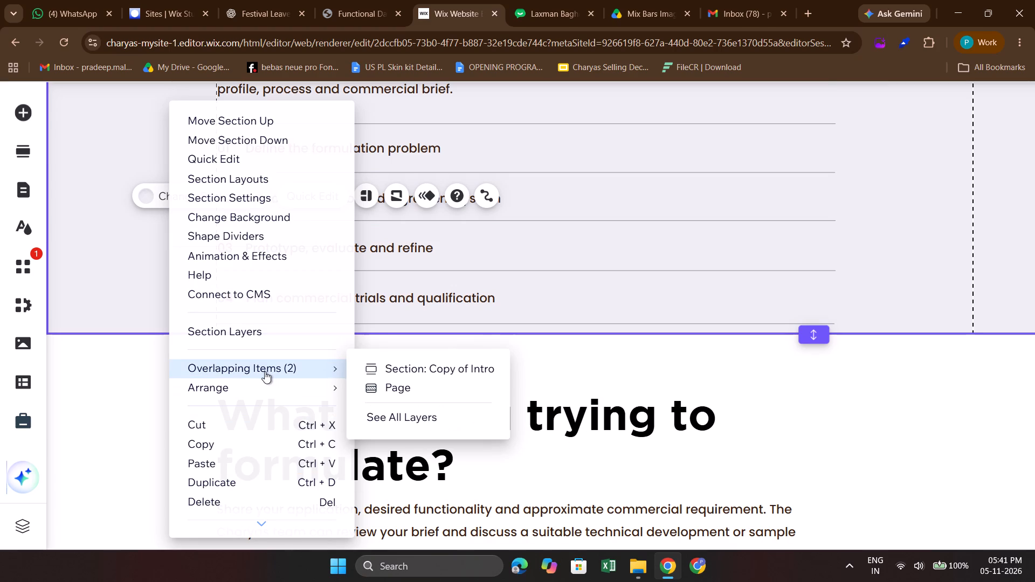
pyautogui.click(241, 471)
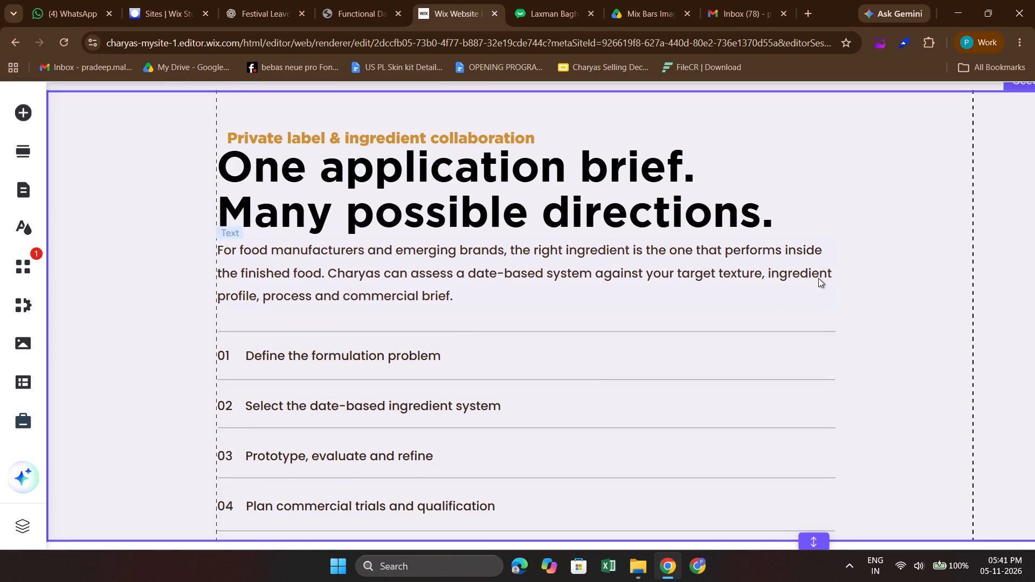
# Save the site changes without publishing them and return to the top of the DATE PLATFORM page.
pyautogui.hotkey('ctrl', 's')
pyautogui.scroll(10, 906, 164)
pyautogui.scroll(5, 786, 237)
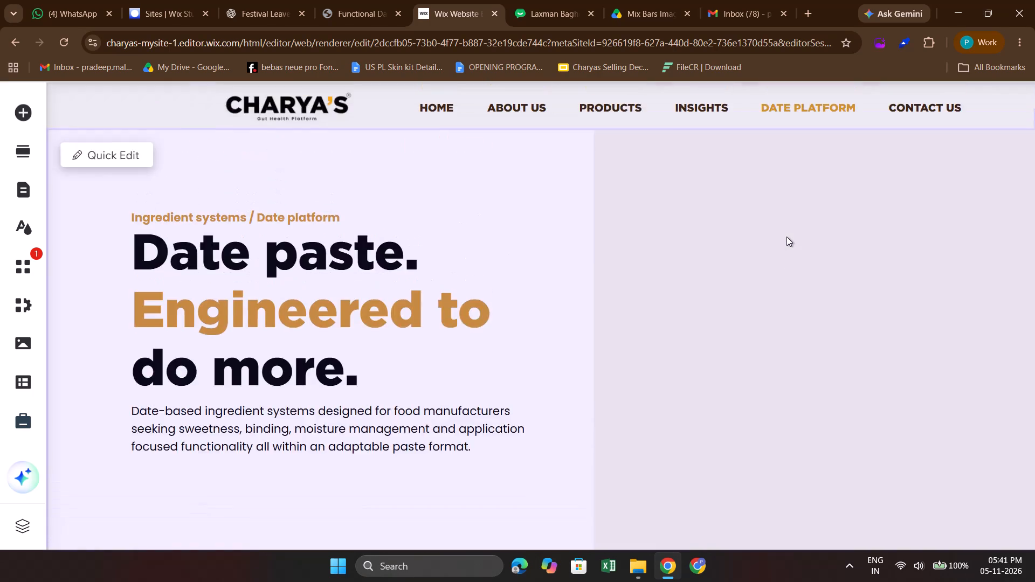
pyautogui.scroll(3, 786, 237)
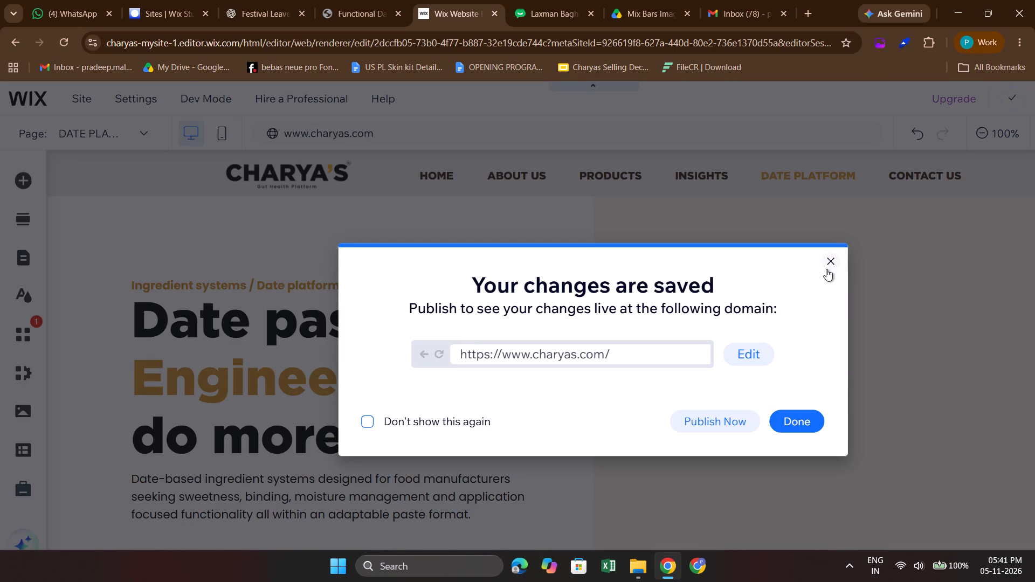
pyautogui.click(826, 269)
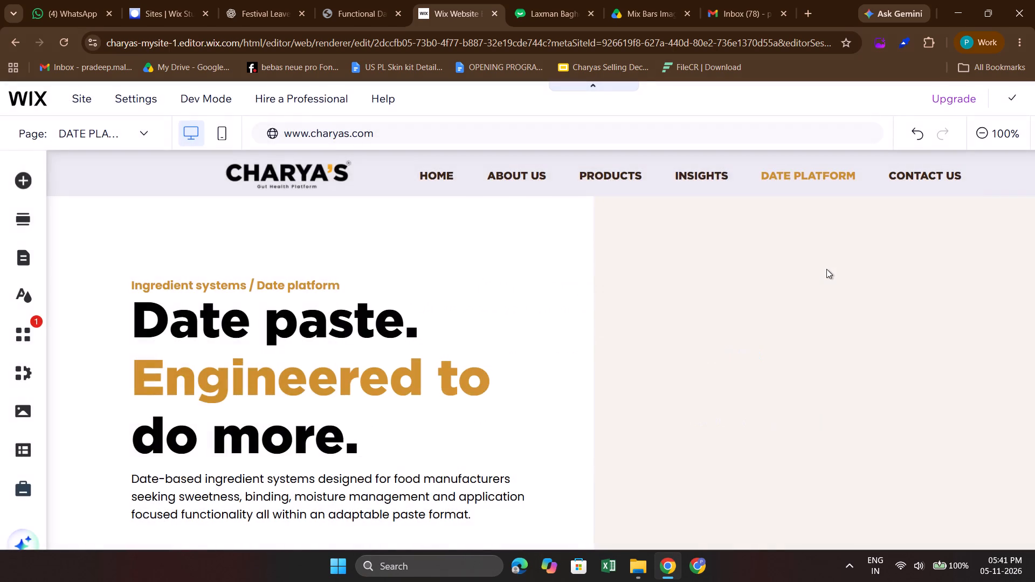